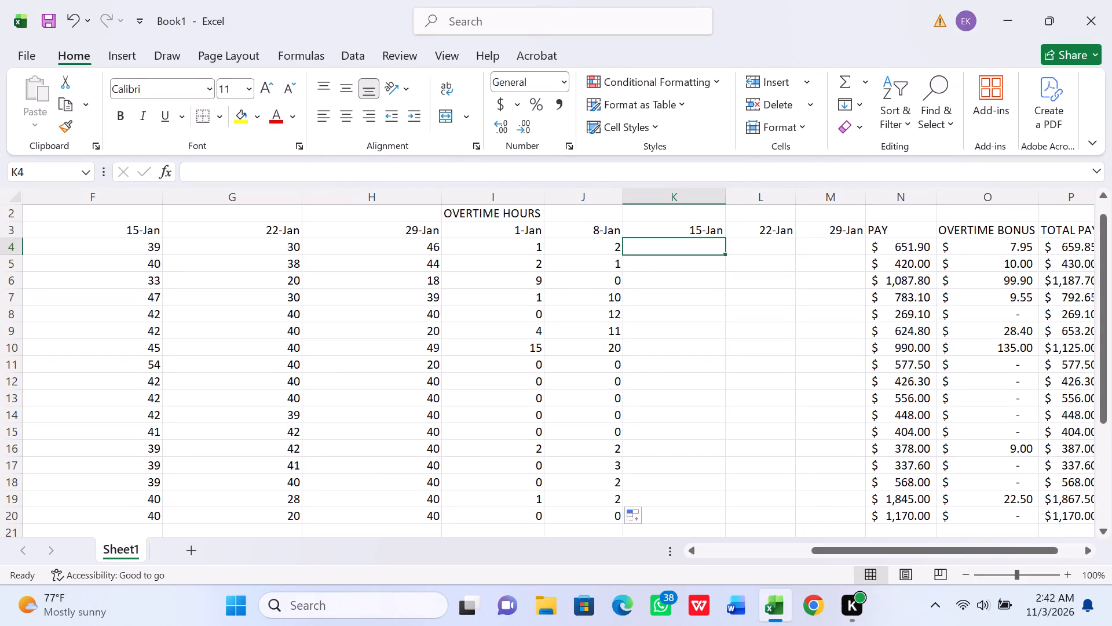
Fill the 8-Jan overtime formulas in J4:J20 across to the 15-Jan, 22-Jan and 29-Jan columns, through M20.
left_click_drag(609, 243, 619, 472)
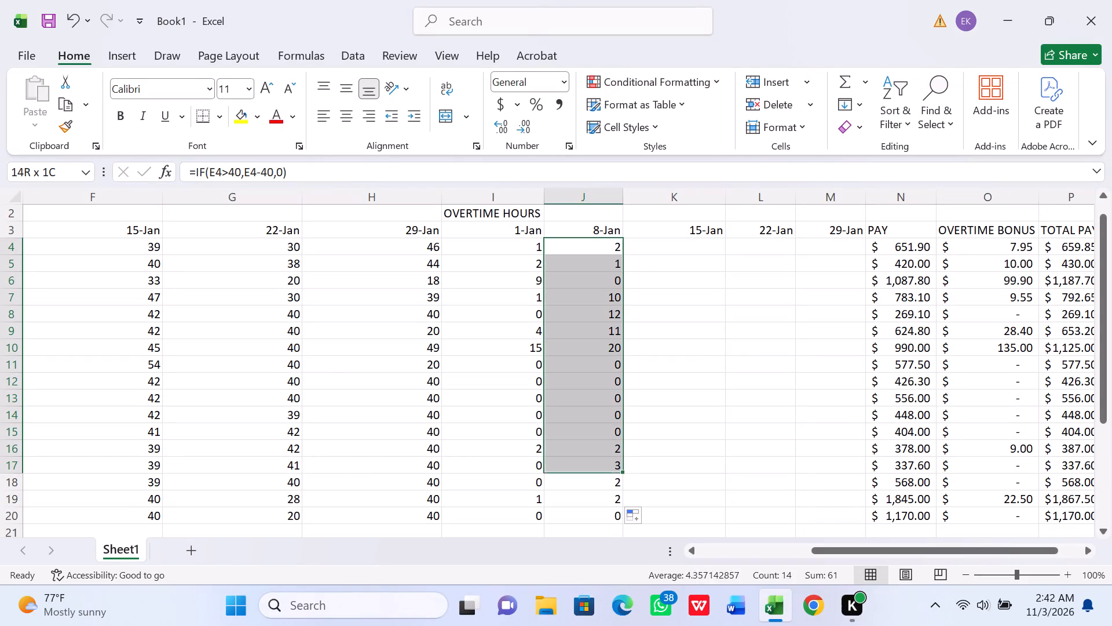
left_click_drag(619, 472, 621, 547)
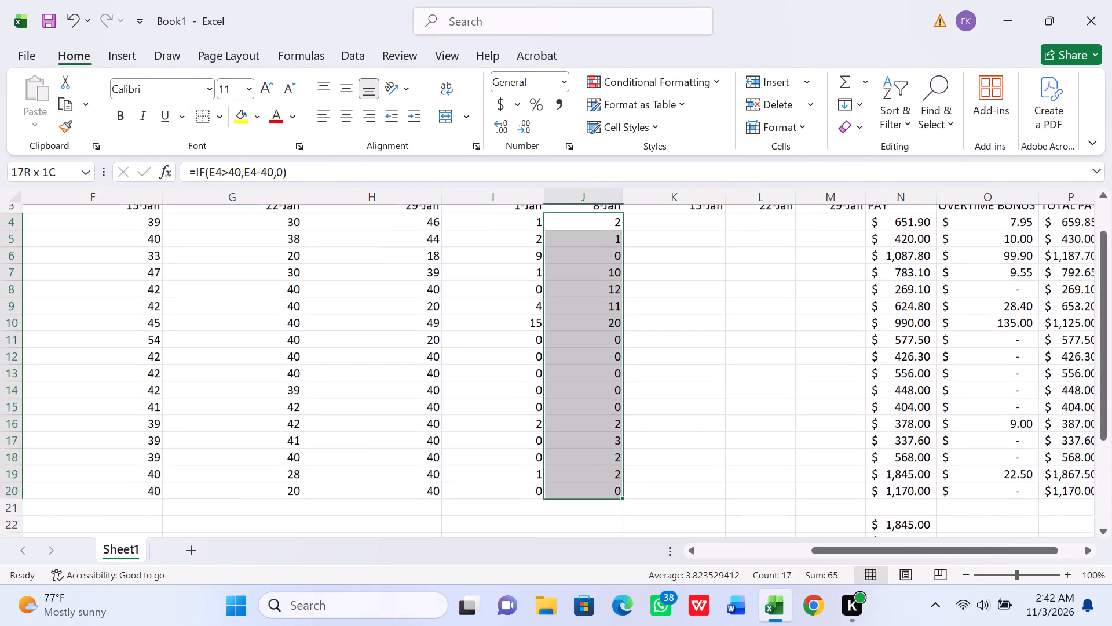
left_click_drag(621, 547, 609, 435)
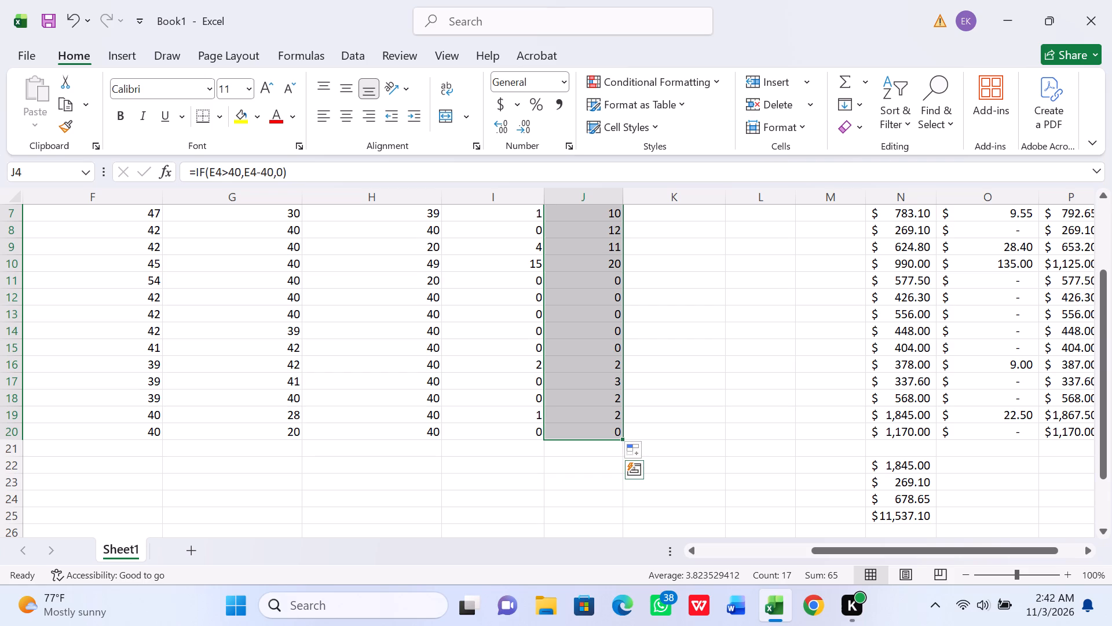
left_click_drag(622, 437, 622, 436)
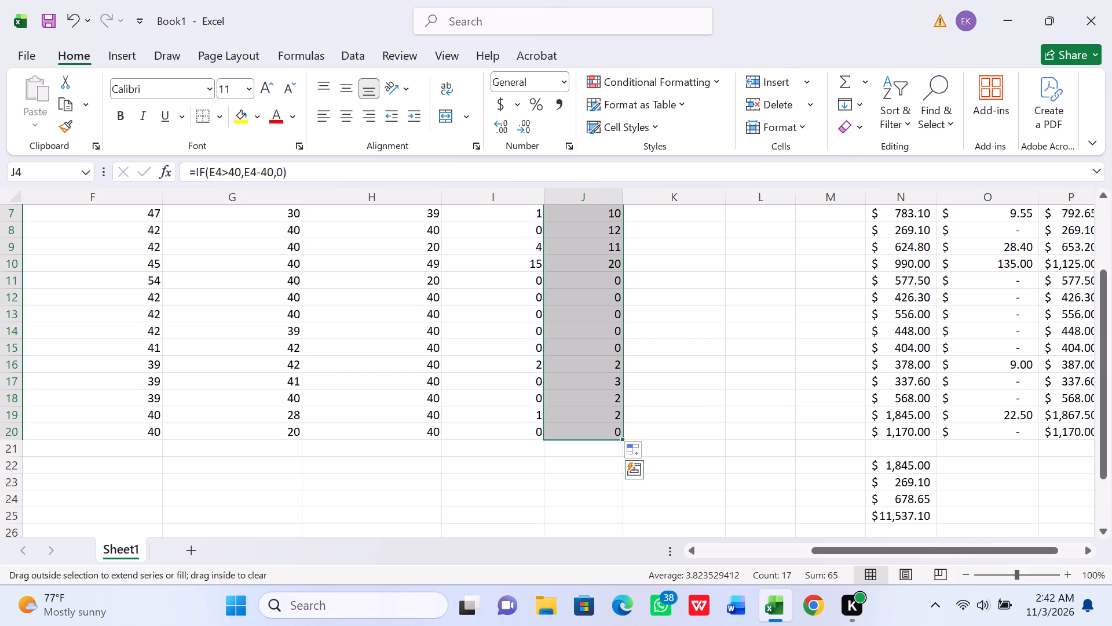
left_click_drag(622, 436, 789, 431)
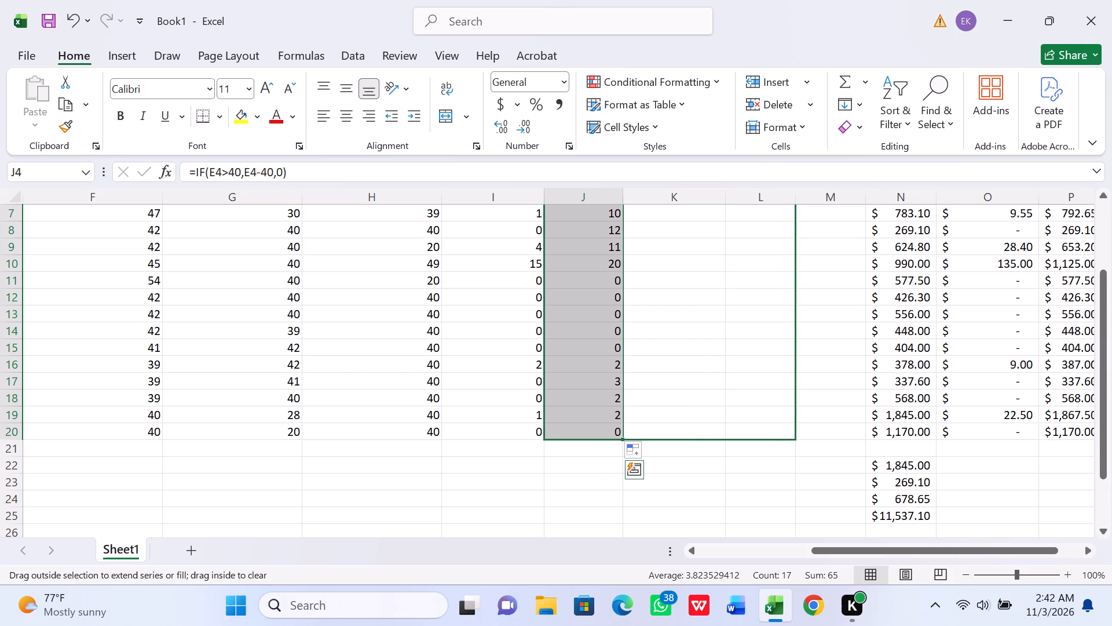
left_click_drag(789, 431, 834, 431)
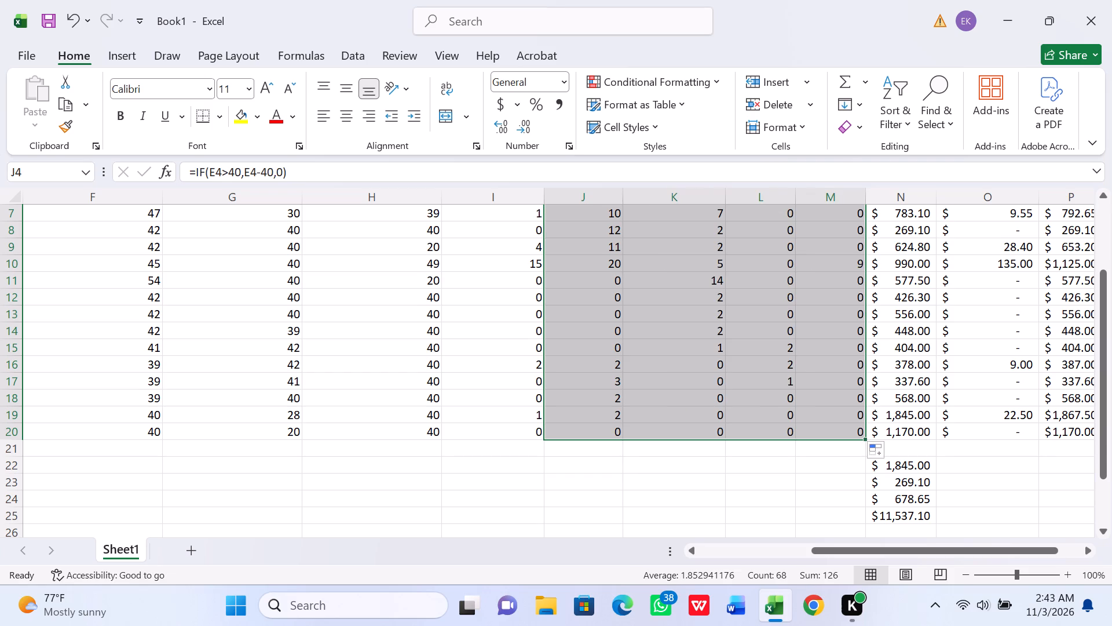
left_click(717, 451)
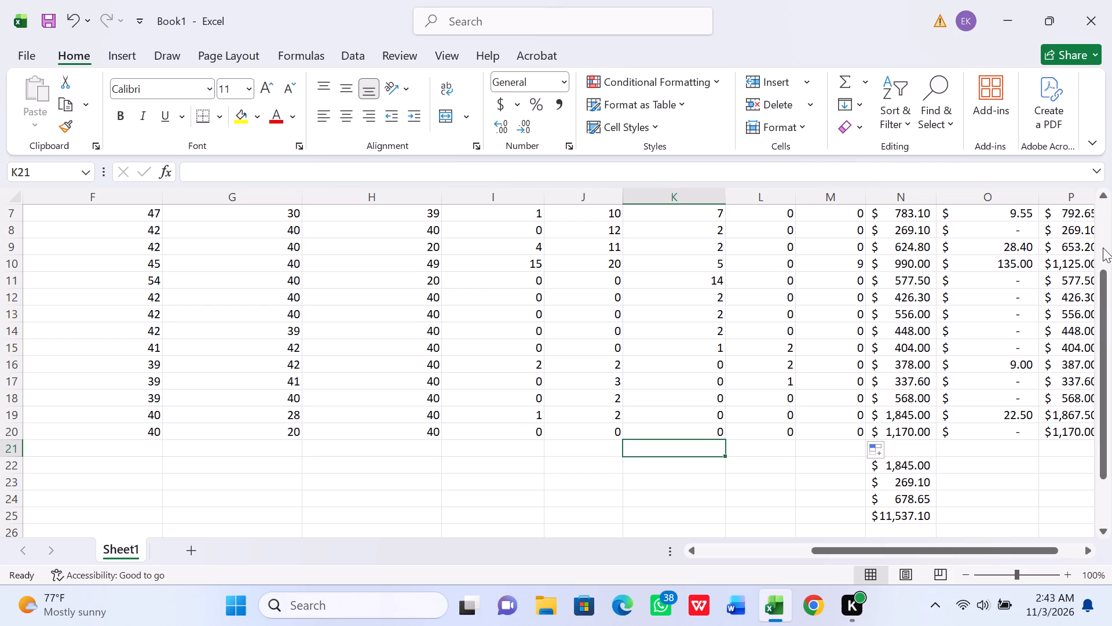
Shade the weekly hours-worked block D3:H20, including its date headers, with a light gray fill.
triple_click(1104, 197)
triple_click(1104, 197)
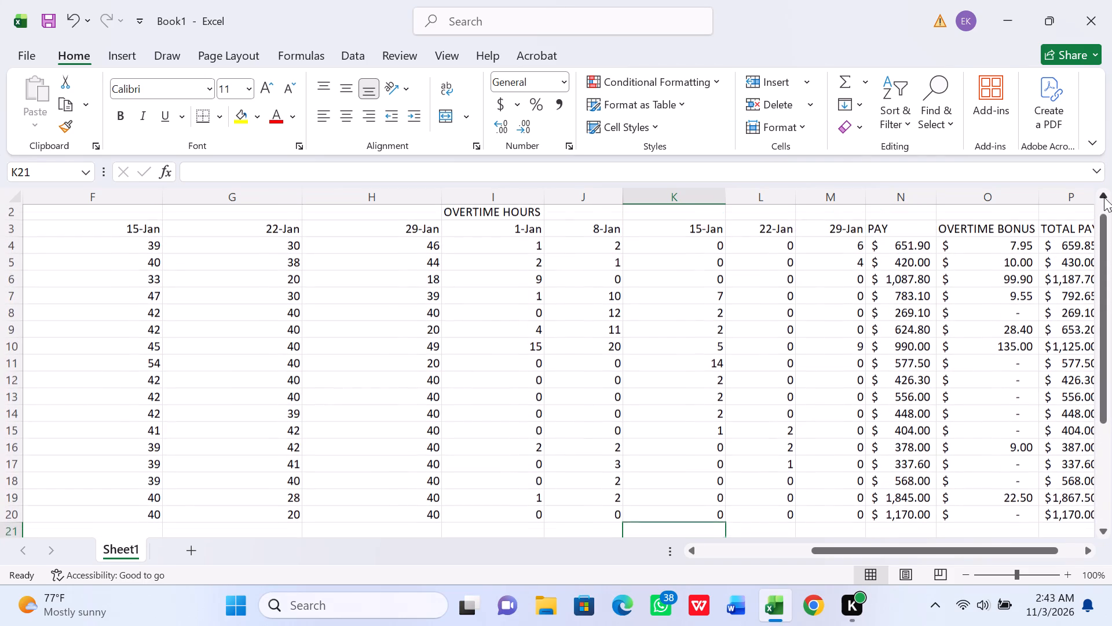
left_click(1104, 197)
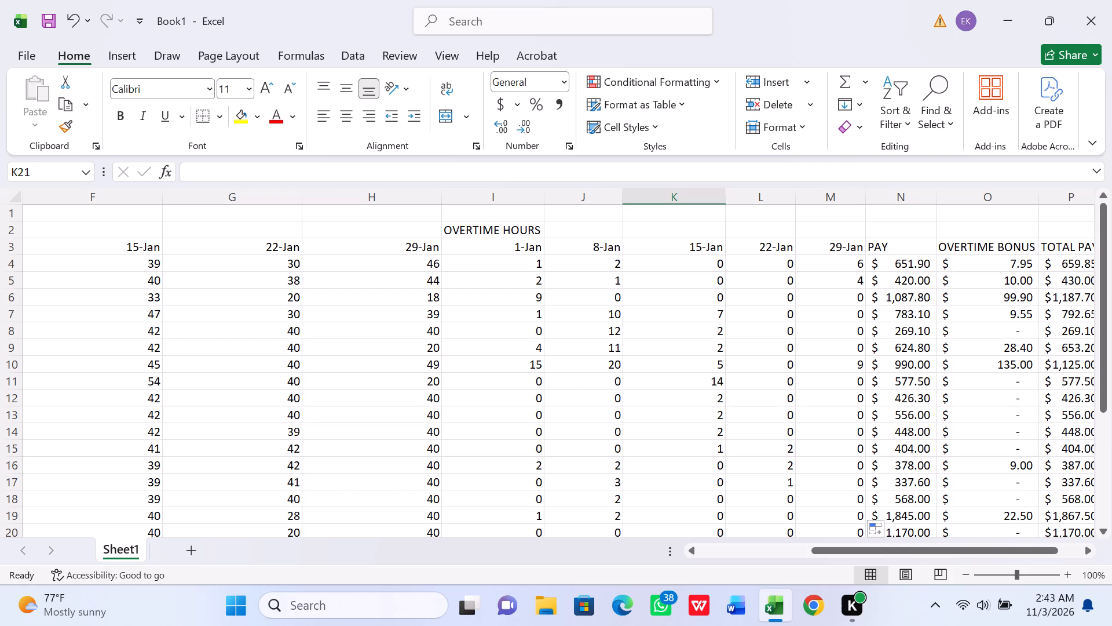
triple_click(690, 552)
left_click(690, 552)
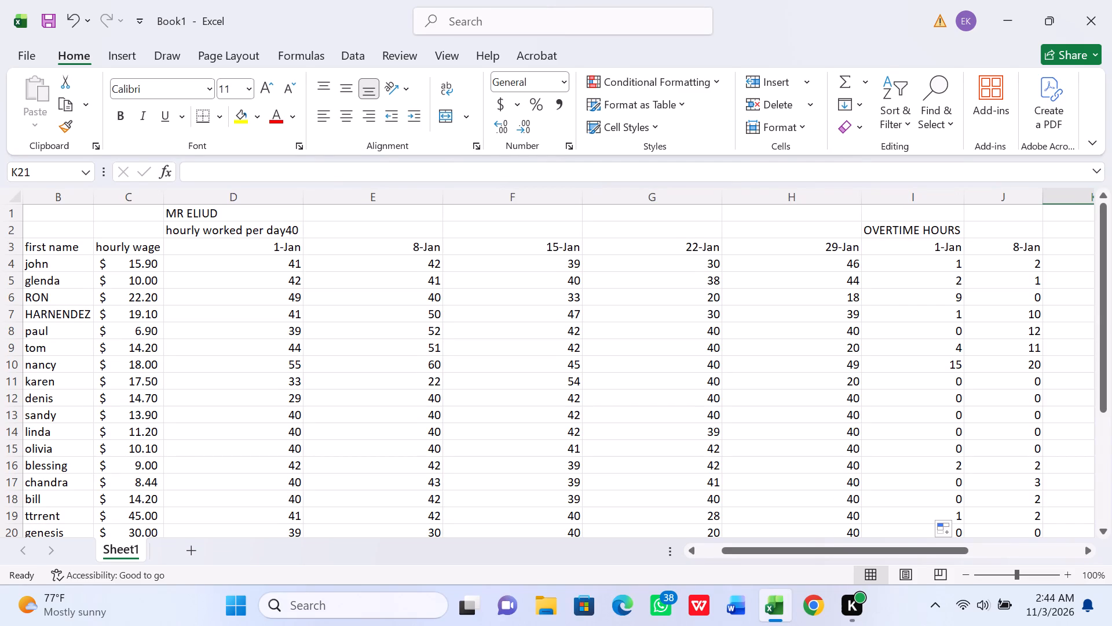
left_click_drag(202, 246, 491, 411)
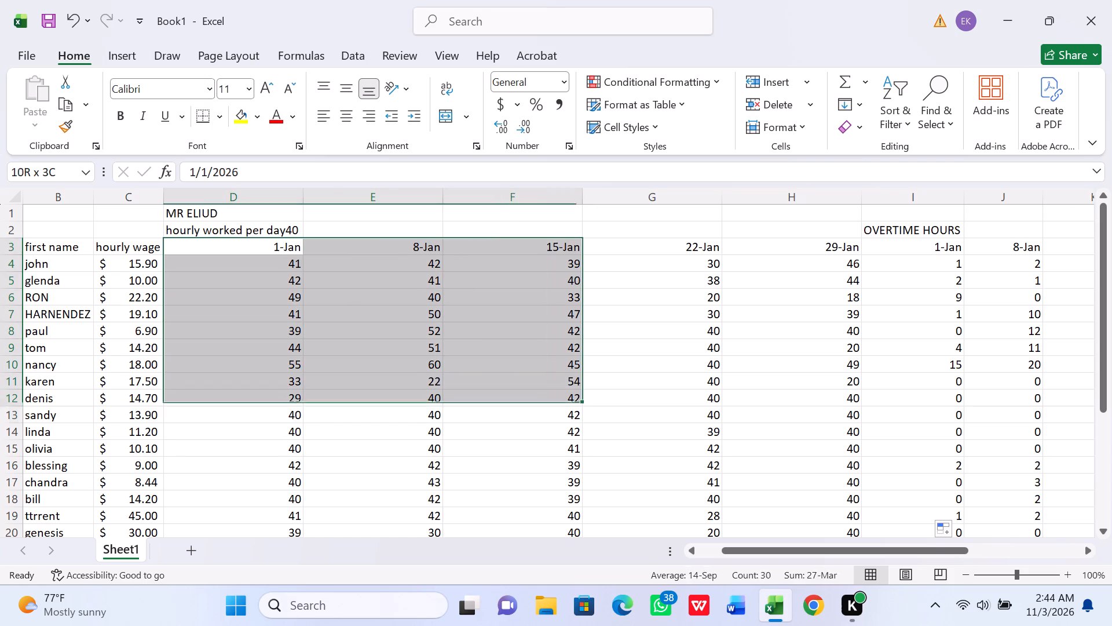
left_click_drag(491, 411, 755, 525)
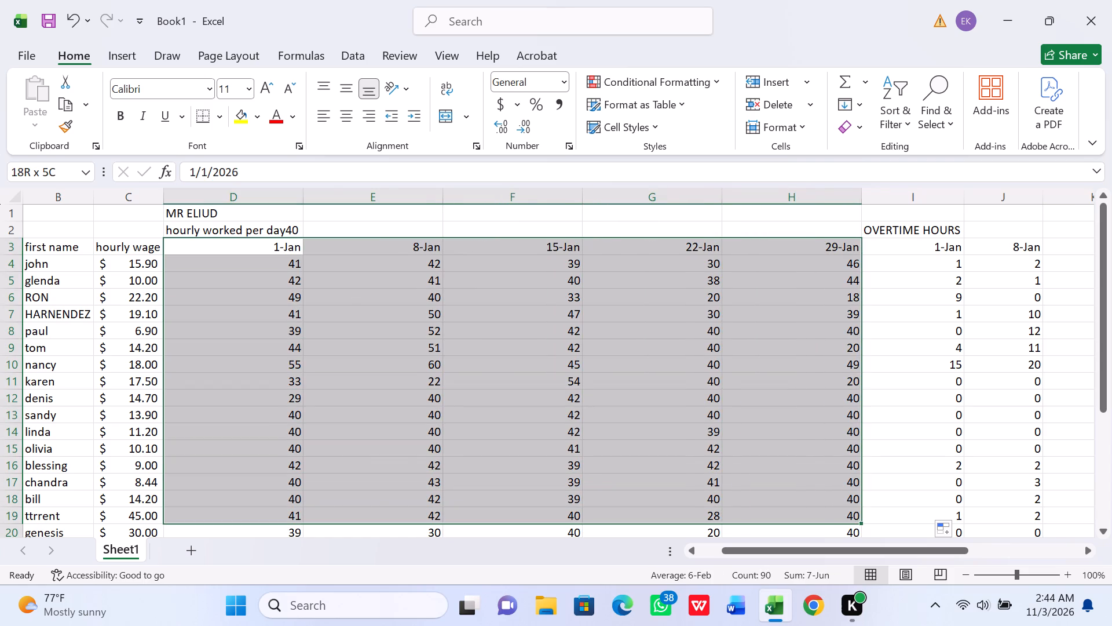
left_click_drag(755, 525, 769, 531)
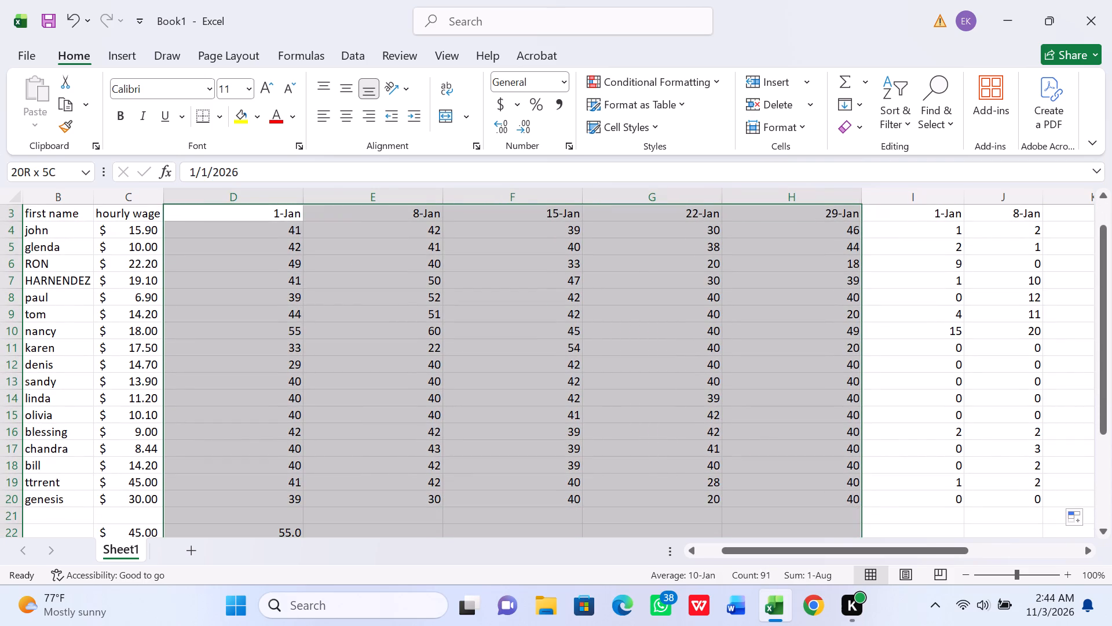
left_click_drag(769, 531, 770, 498)
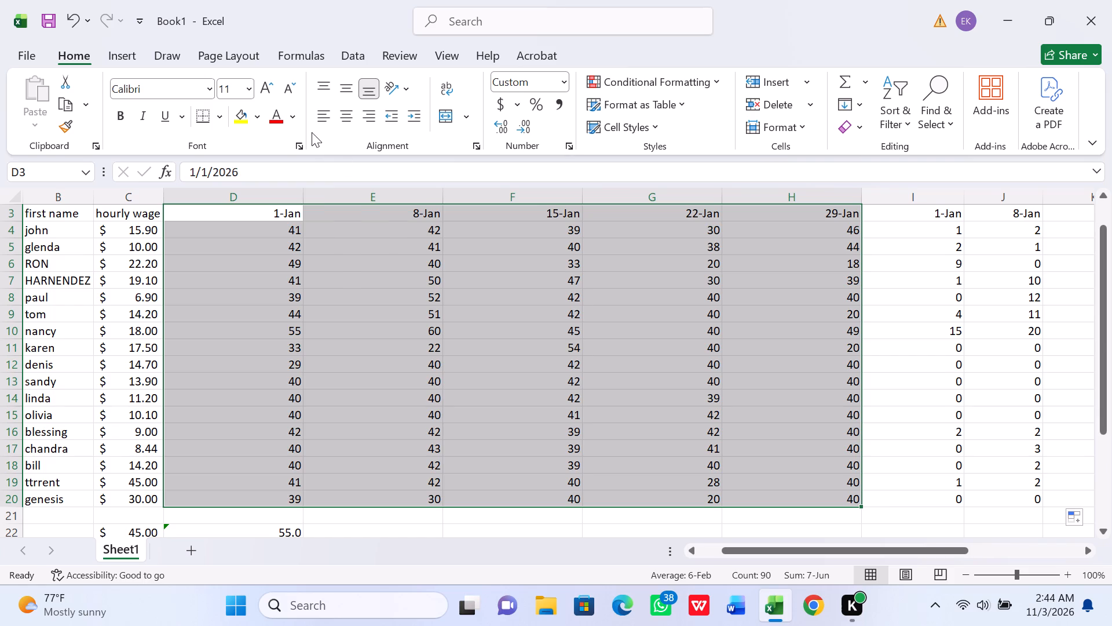
left_click(290, 115)
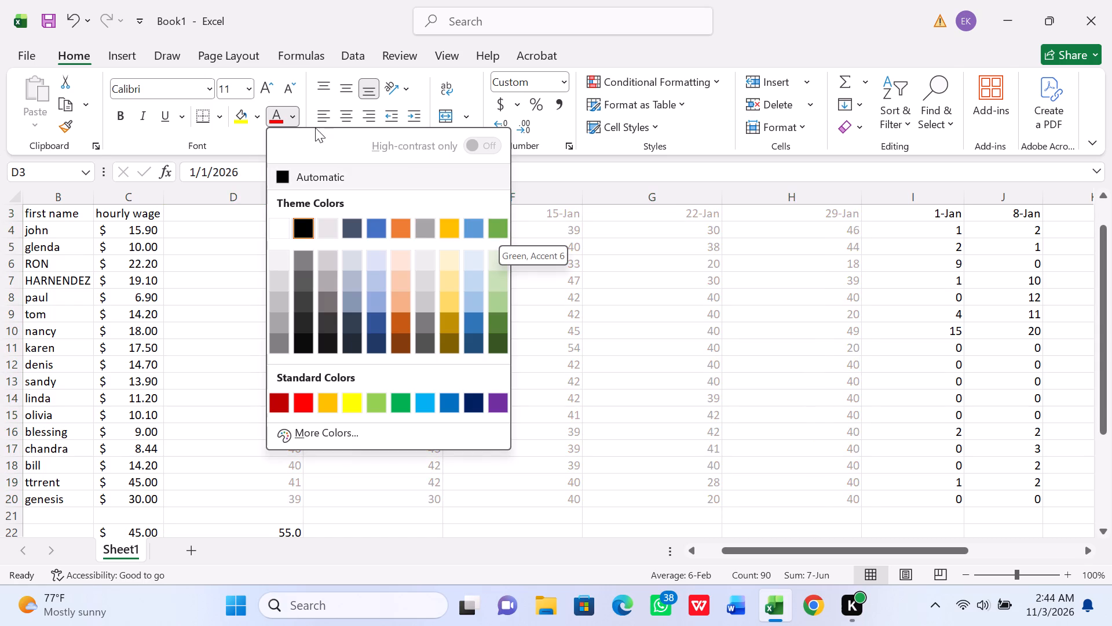
left_click(257, 116)
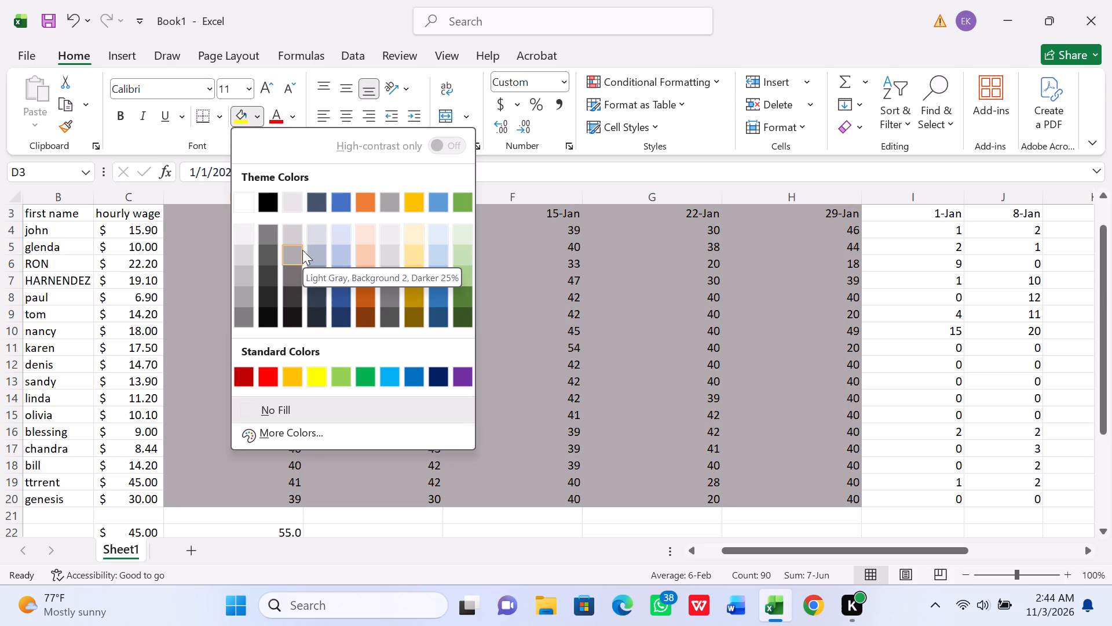
left_click(295, 238)
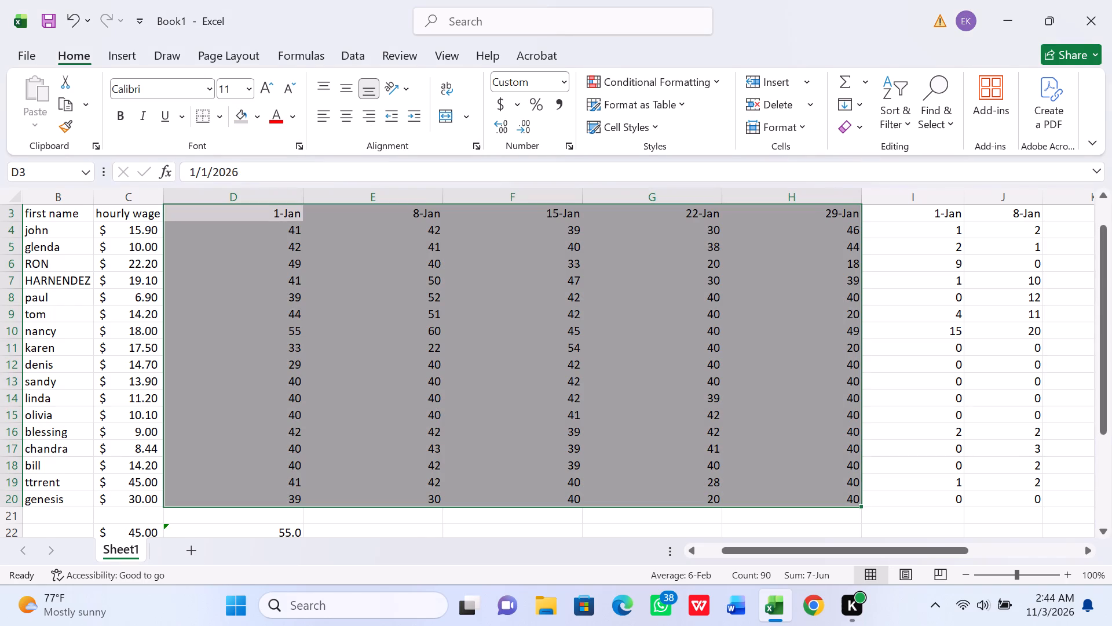
left_click(907, 354)
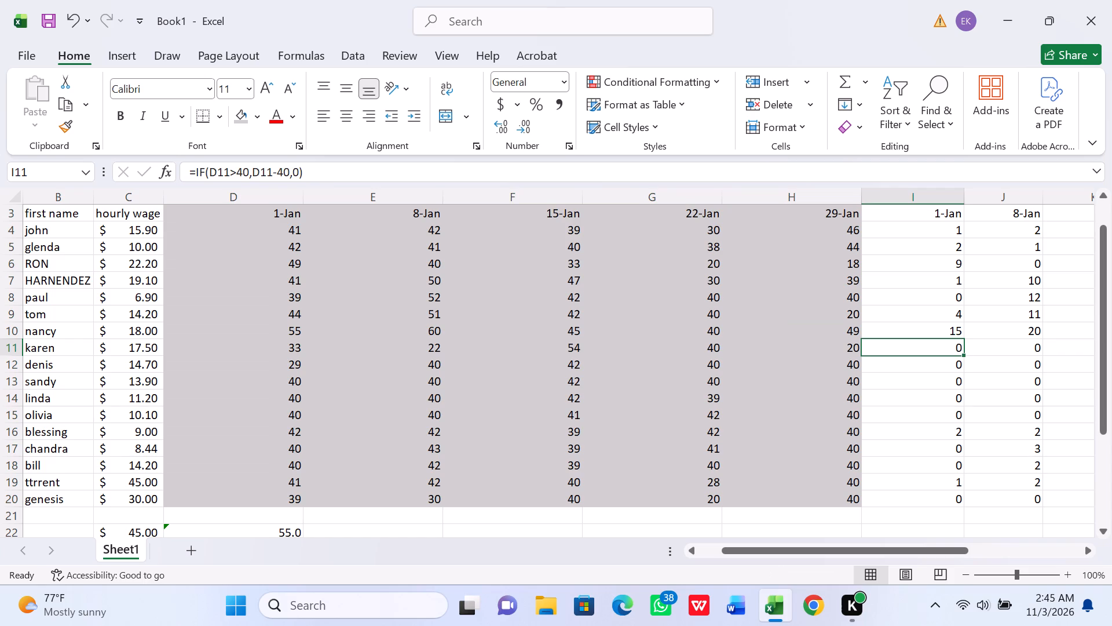
Shade the overtime hours block I3:M20, including its date headers, with a light orange fill.
triple_click(1087, 550)
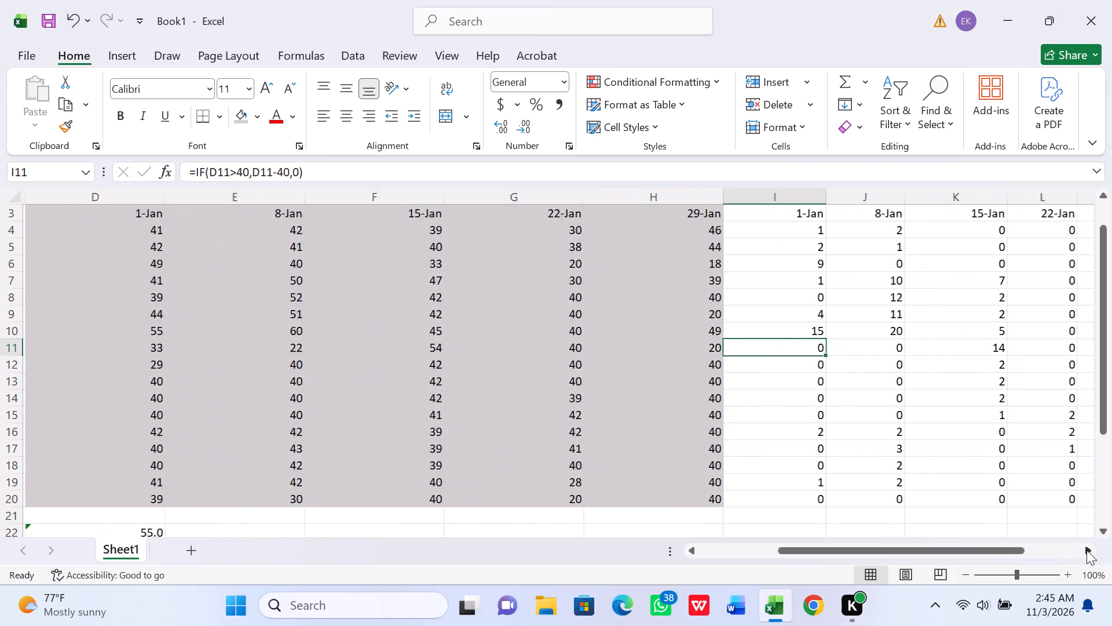
double_click(1087, 550)
left_click(1087, 550)
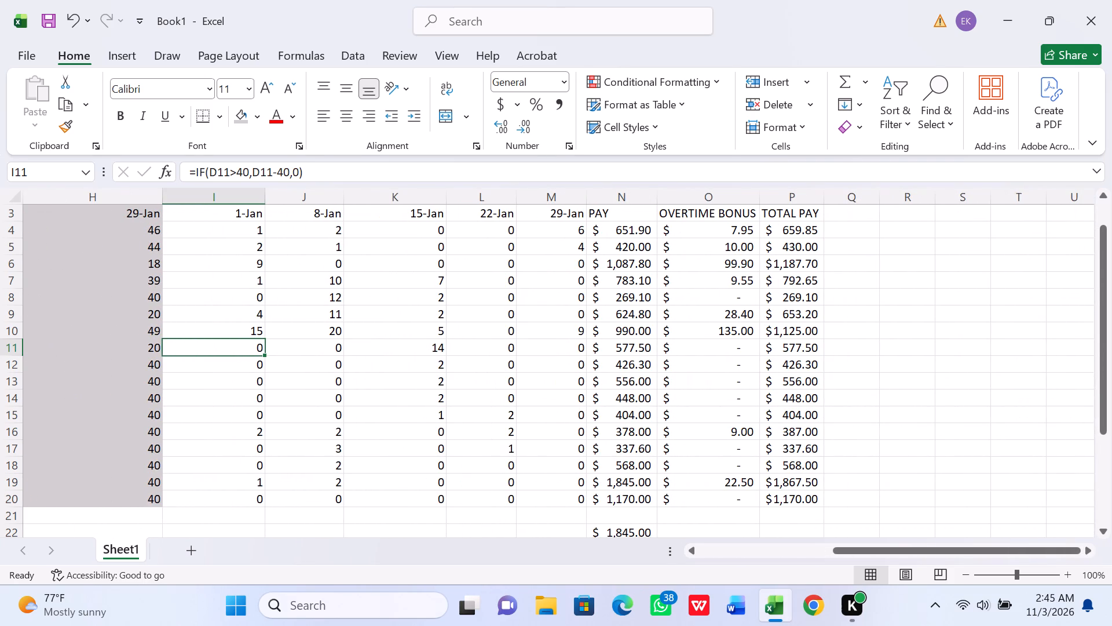
left_click_drag(200, 213, 461, 426)
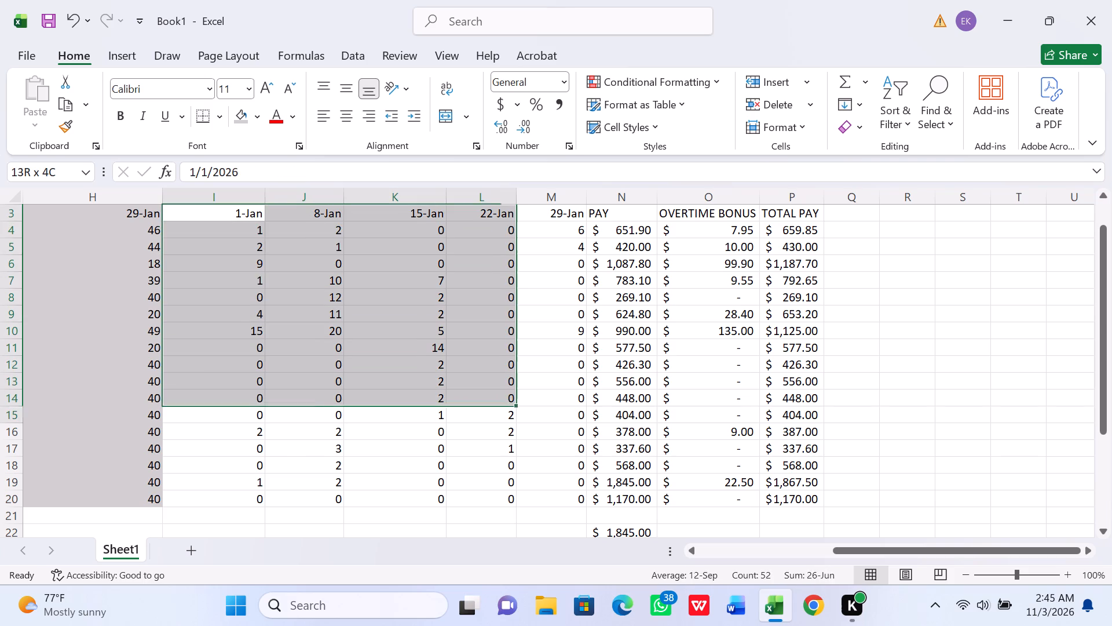
left_click_drag(461, 426, 581, 508)
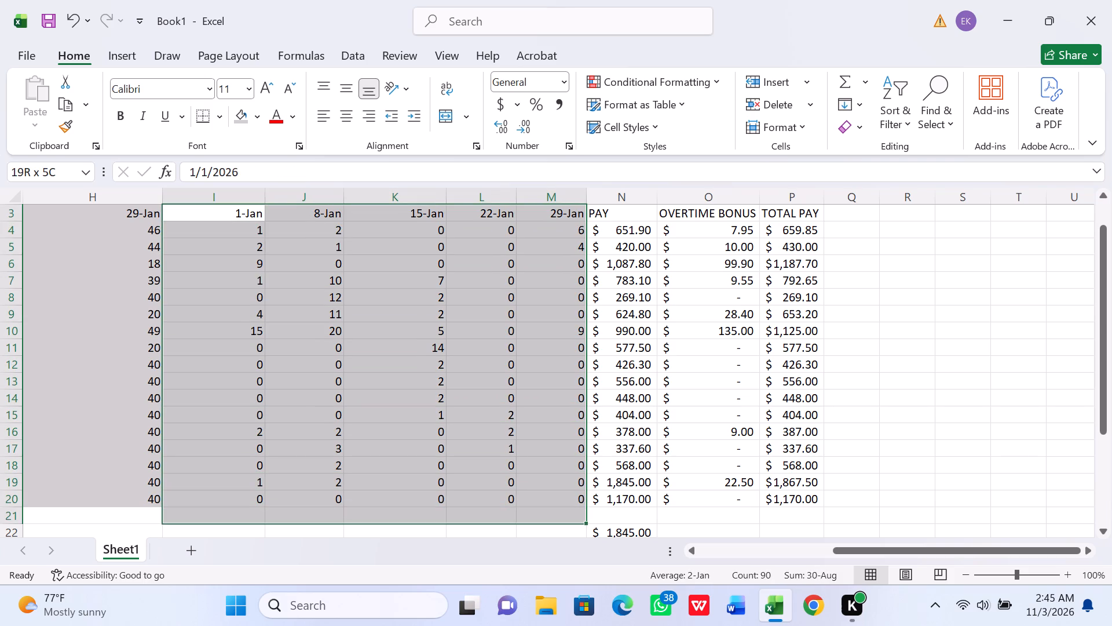
left_click_drag(581, 508, 583, 505)
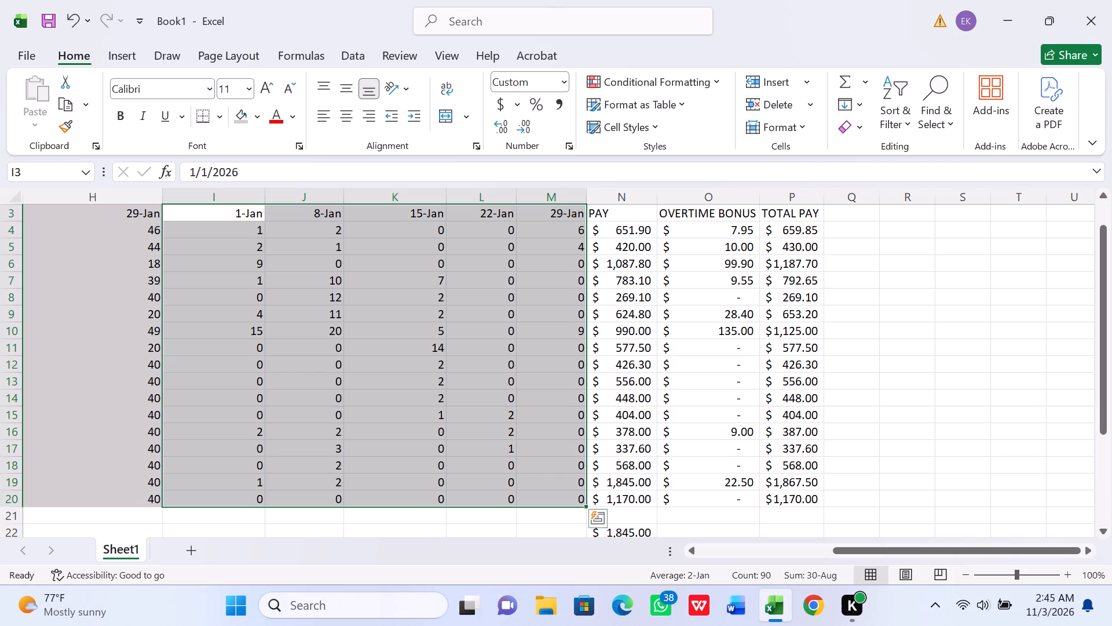
left_click(254, 117)
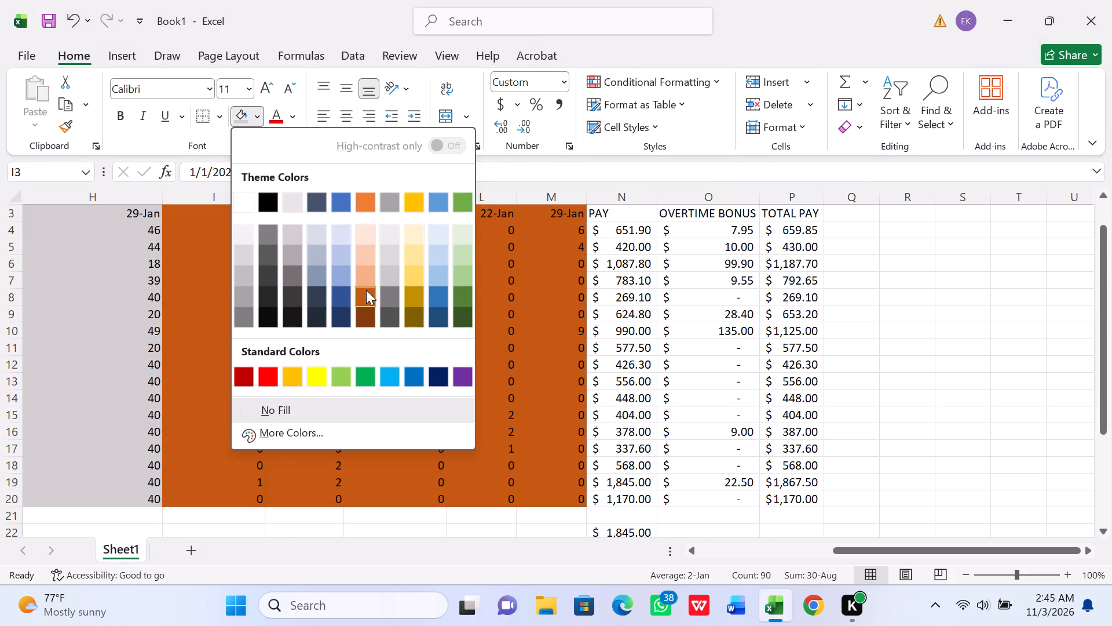
left_click(366, 283)
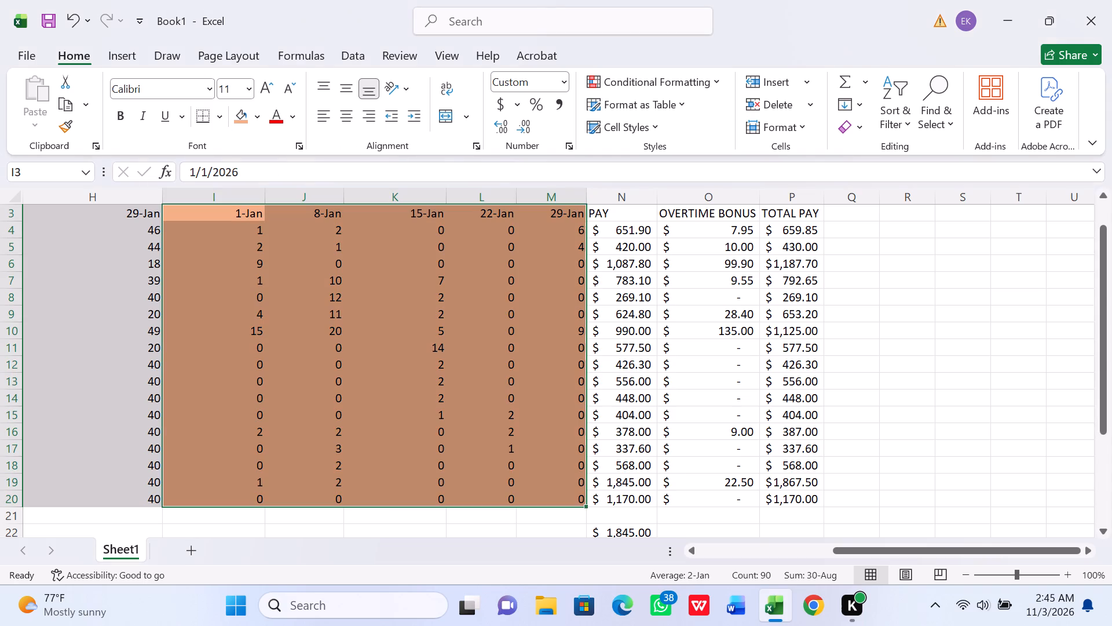
left_click(678, 318)
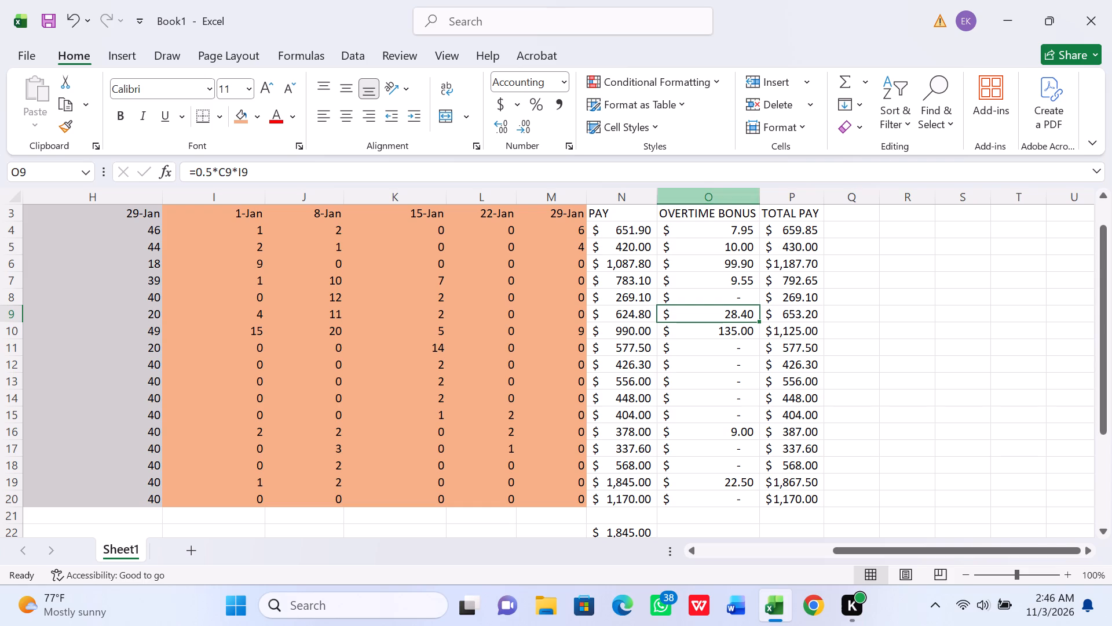
Insert blank cells at O3:Q20, shifting the overtime bonus and total pay cells to the right.
left_click_drag(683, 220, 718, 242)
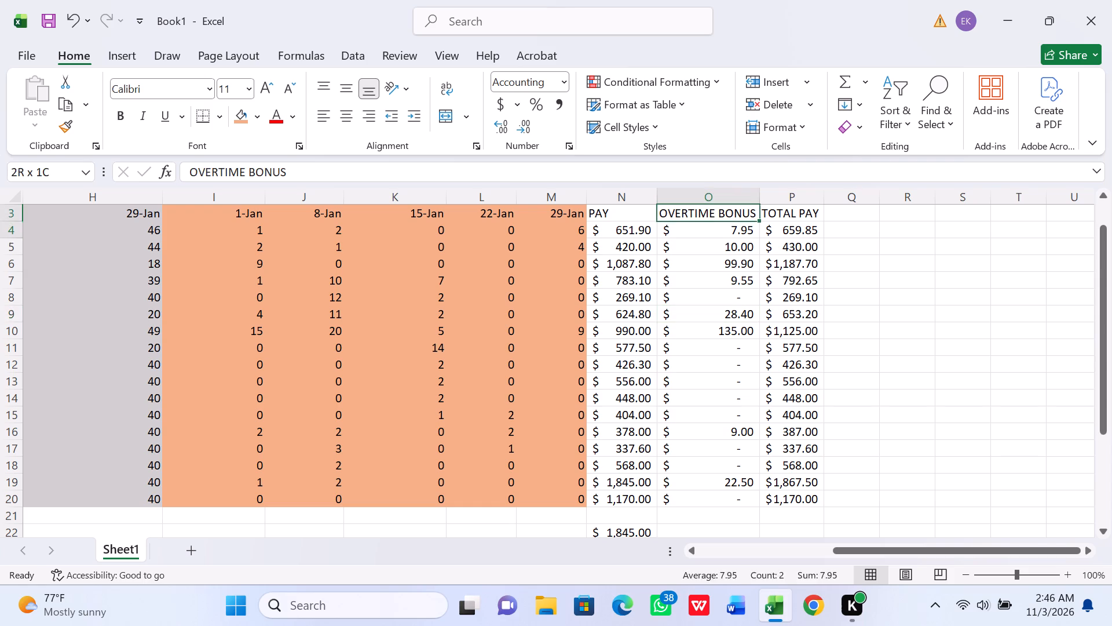
left_click_drag(718, 242, 864, 474)
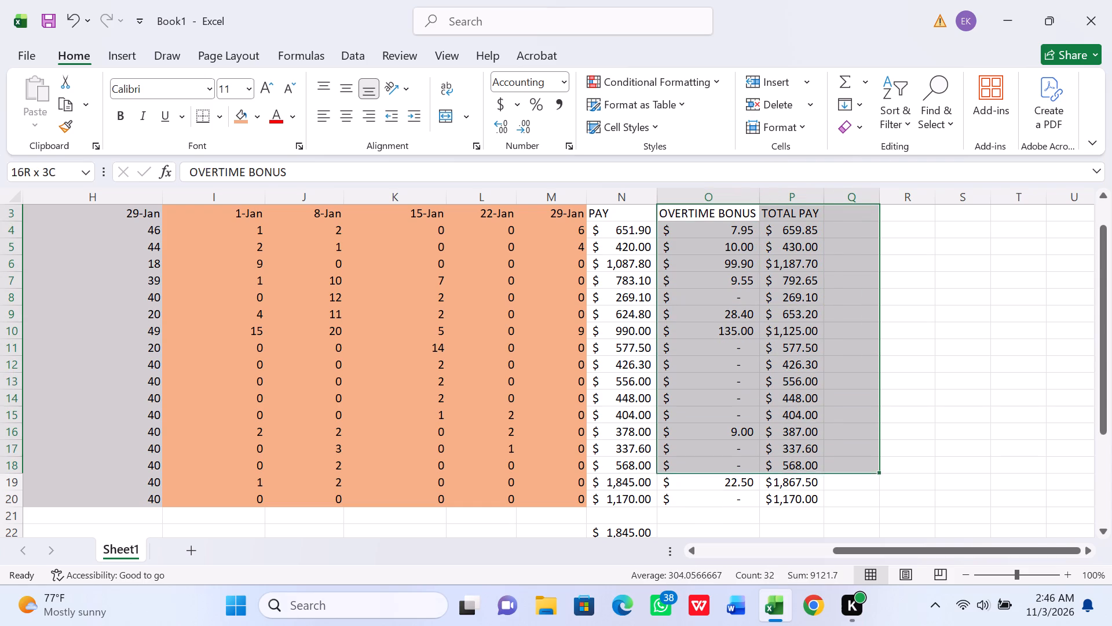
left_click_drag(864, 474, 869, 500)
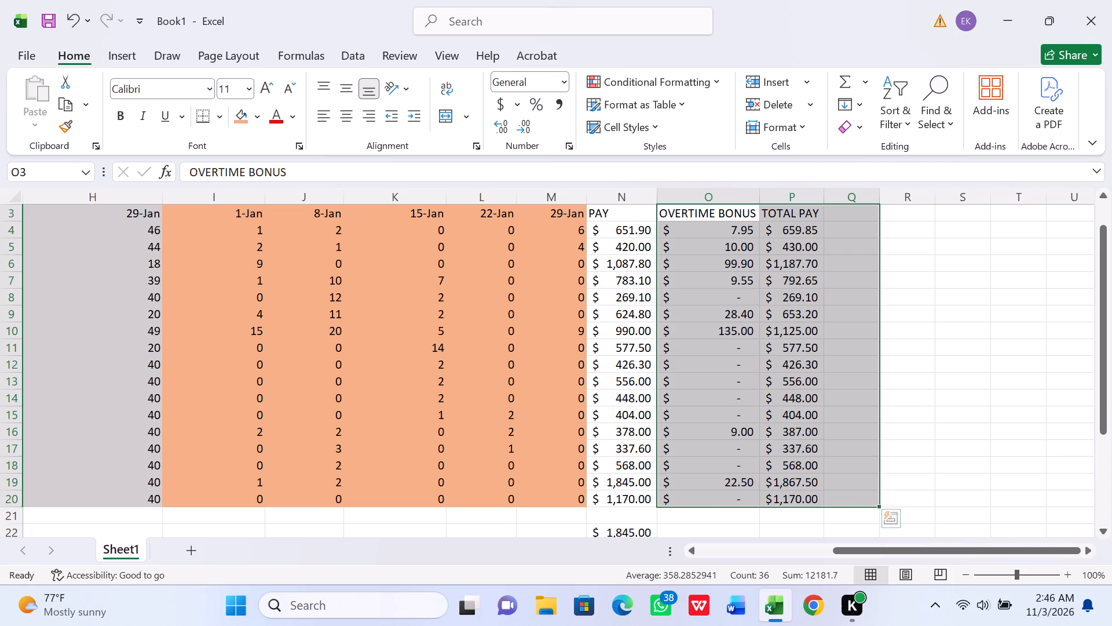
right_click(763, 406)
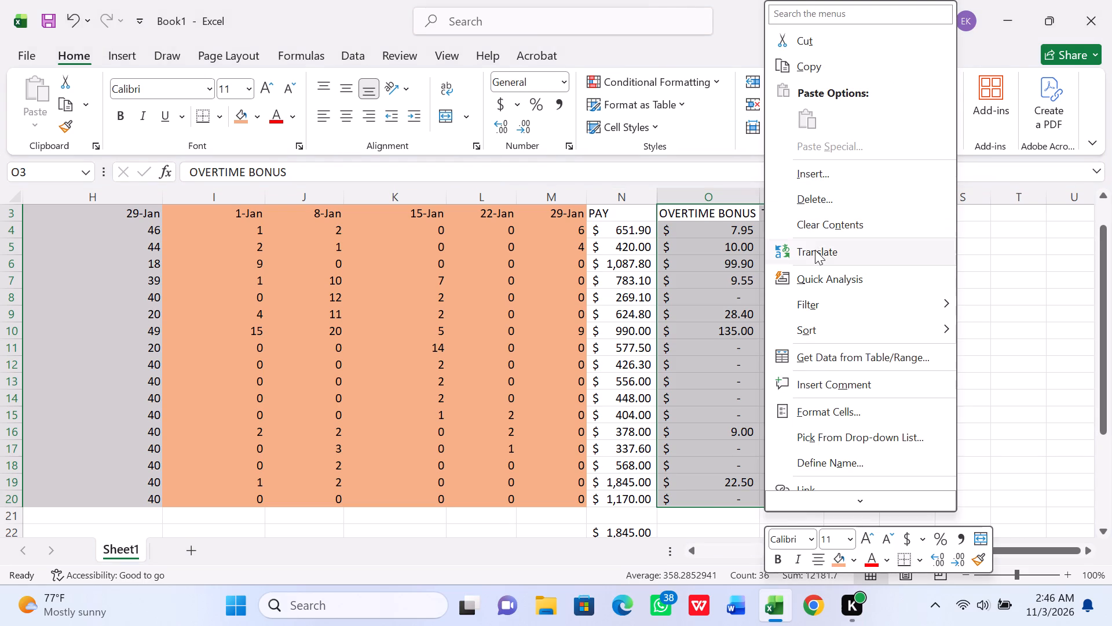
left_click(817, 177)
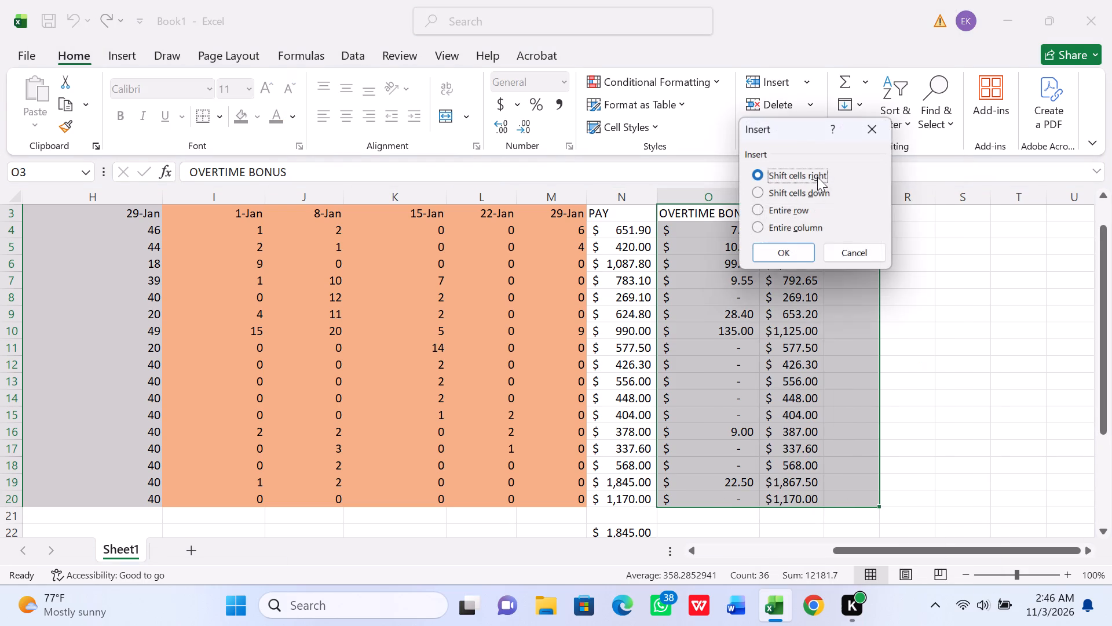
left_click(788, 248)
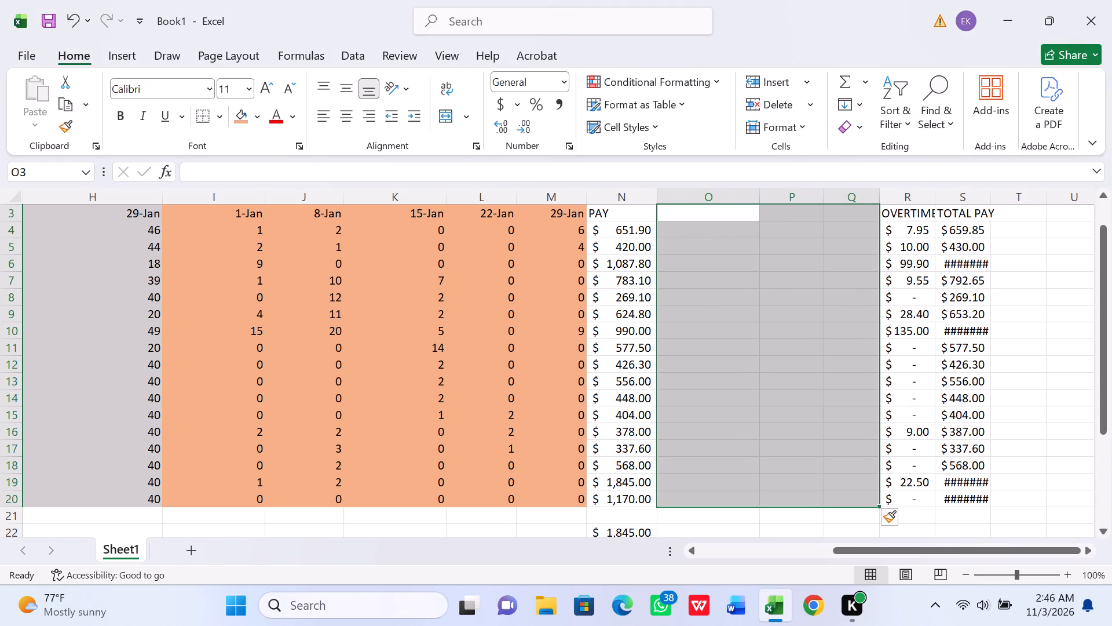
left_click(1003, 262)
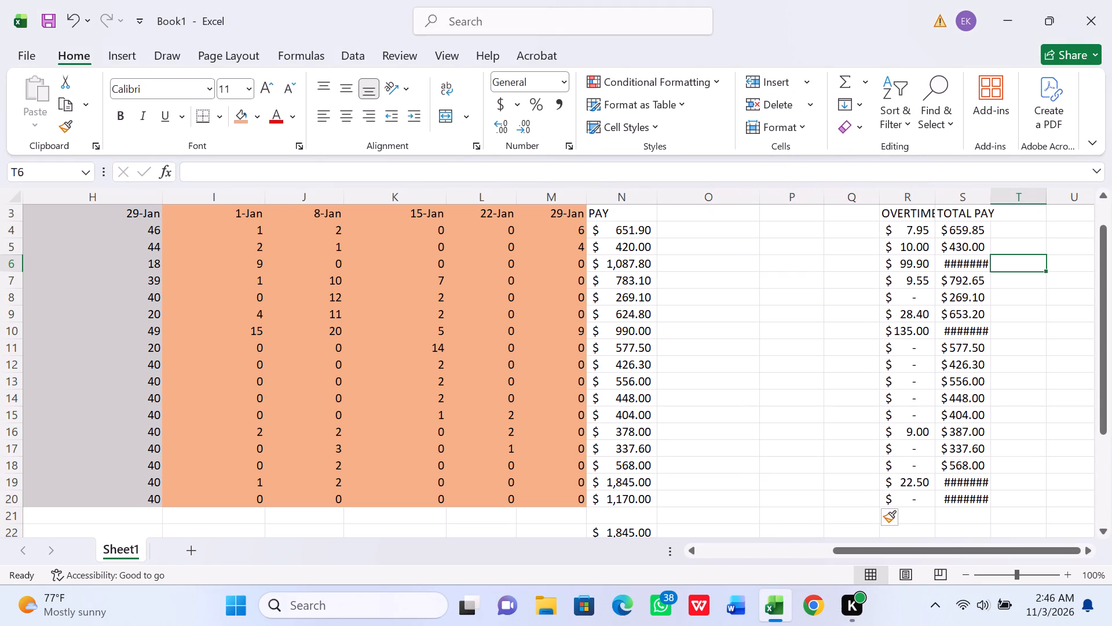
Autofit the widths of columns R and S to the overtime bonus and total pay contents.
double_click(991, 206)
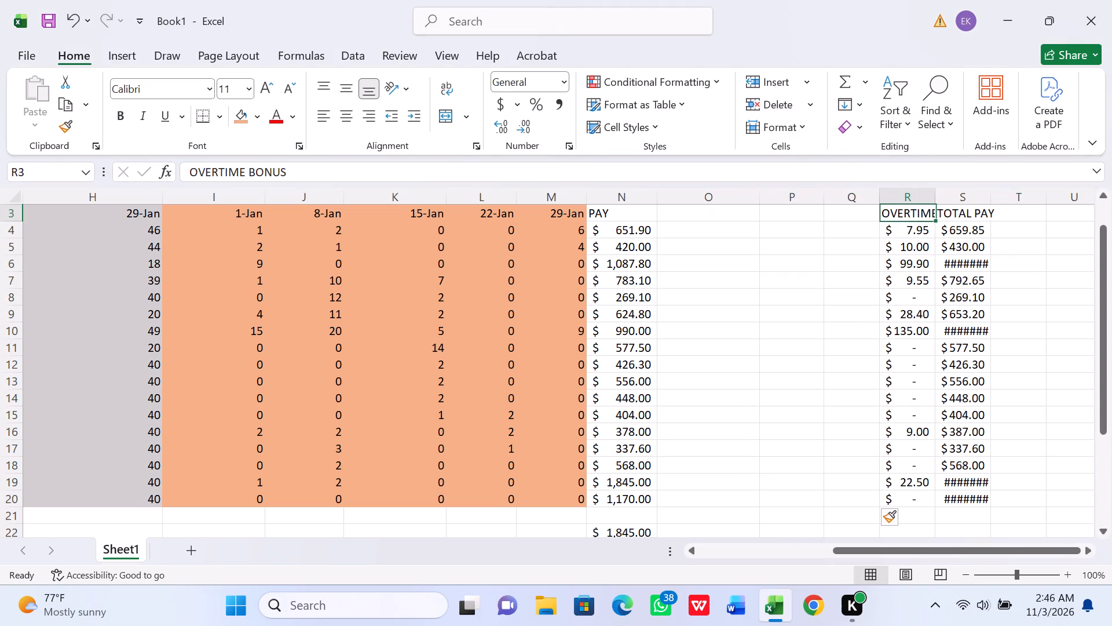
double_click(935, 202)
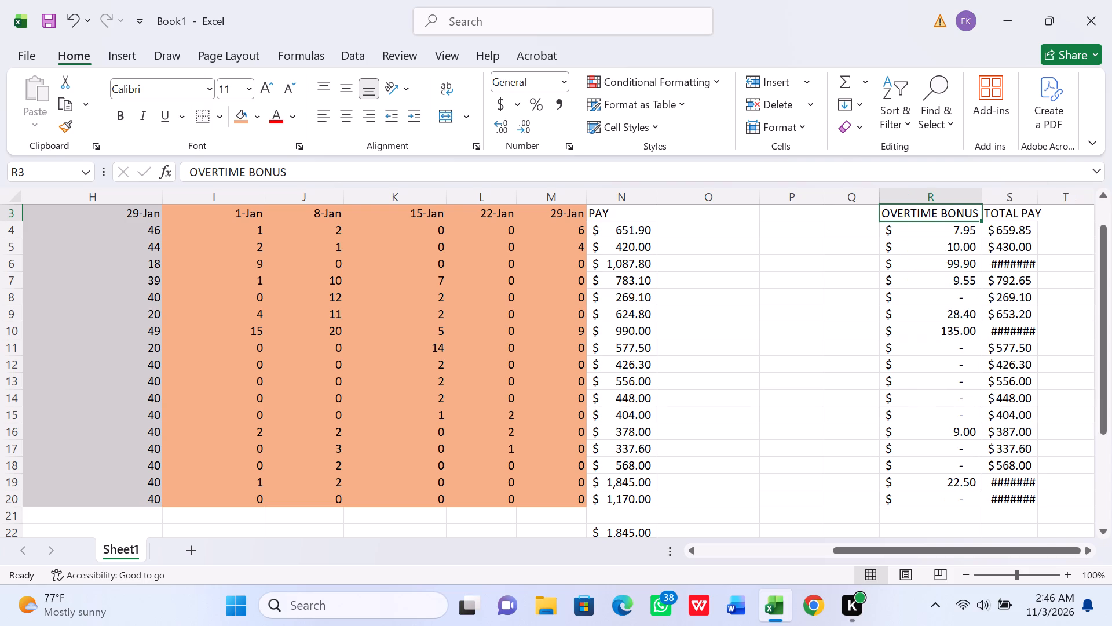
double_click(1040, 201)
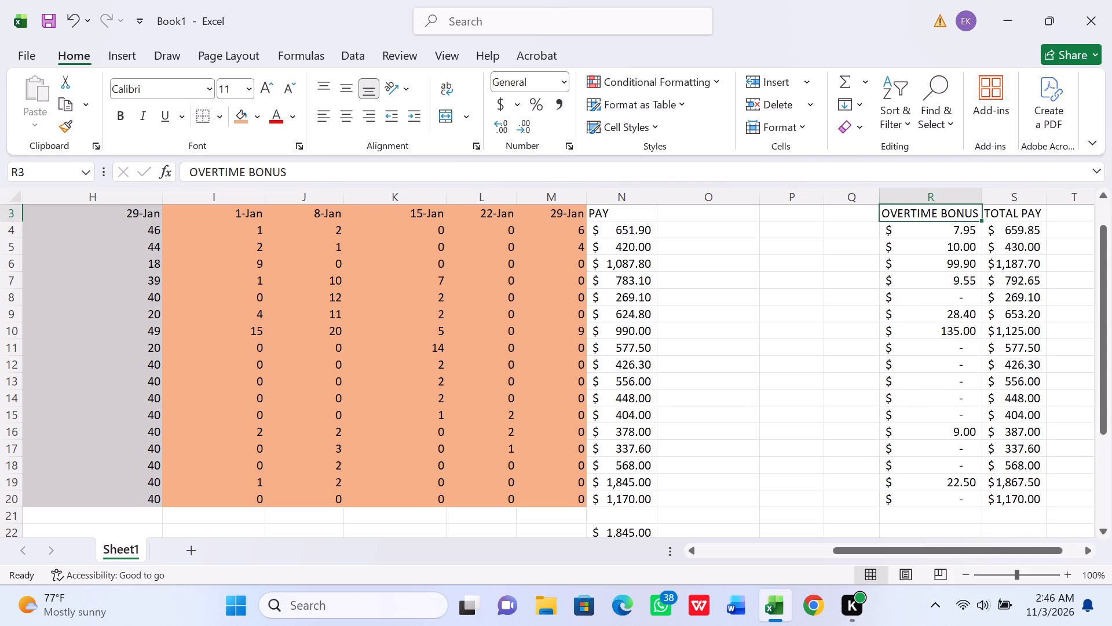
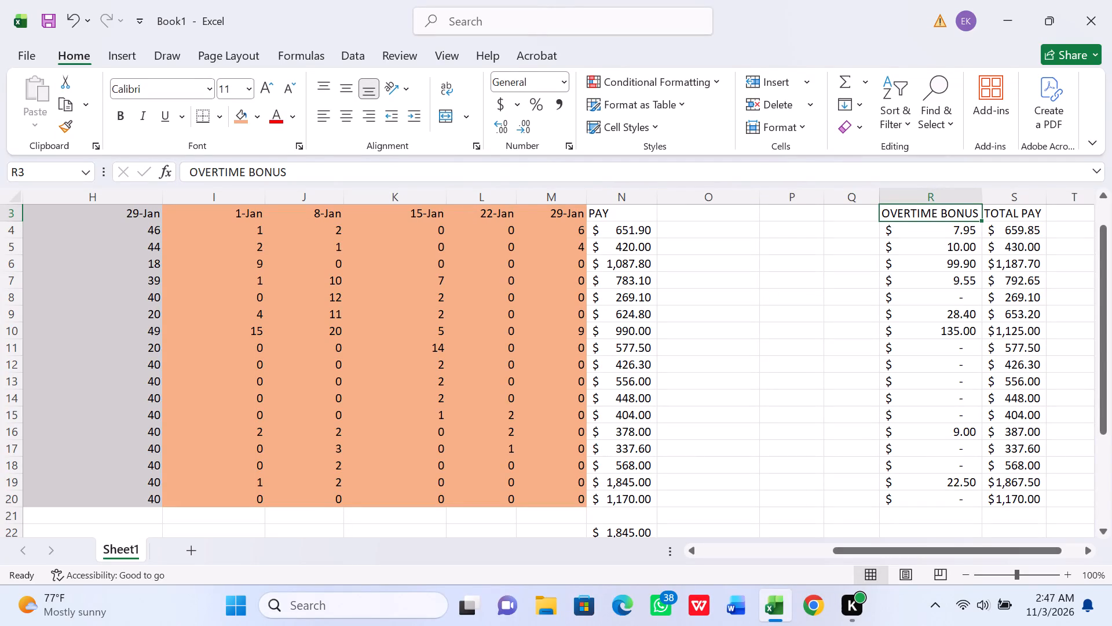
Move the PAY heading from N3 up to N2.
triple_click(1104, 193)
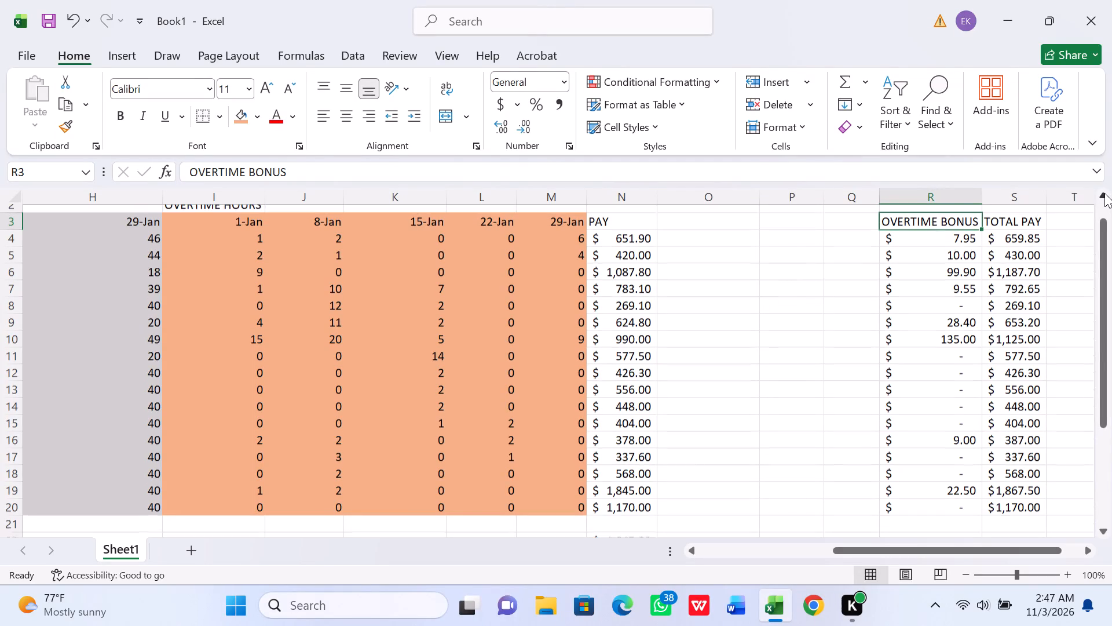
double_click(1104, 193)
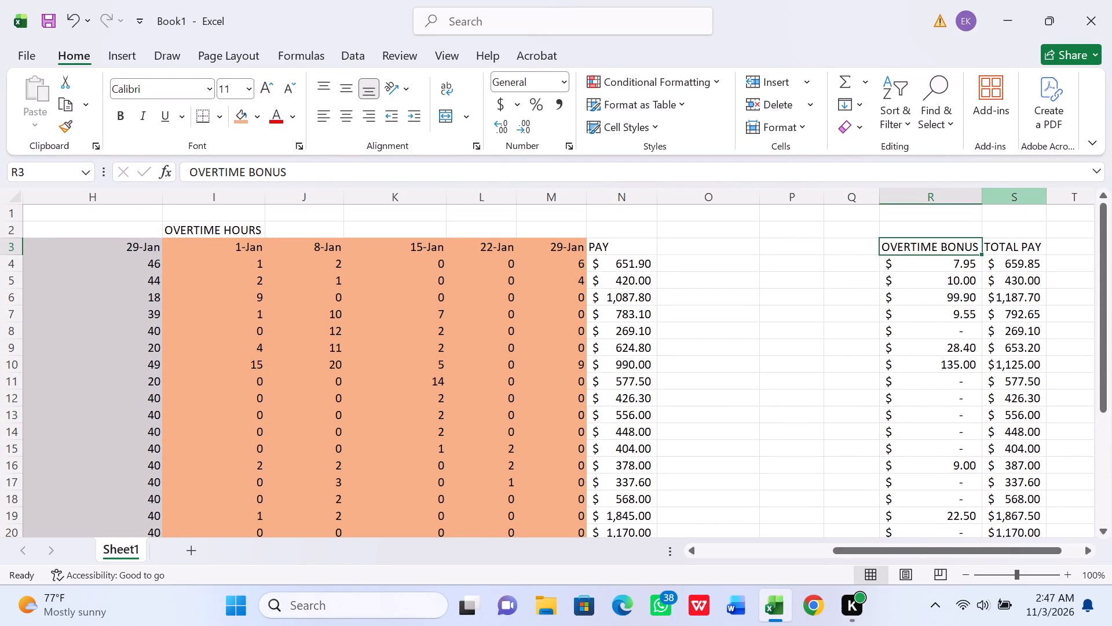
left_click(613, 245)
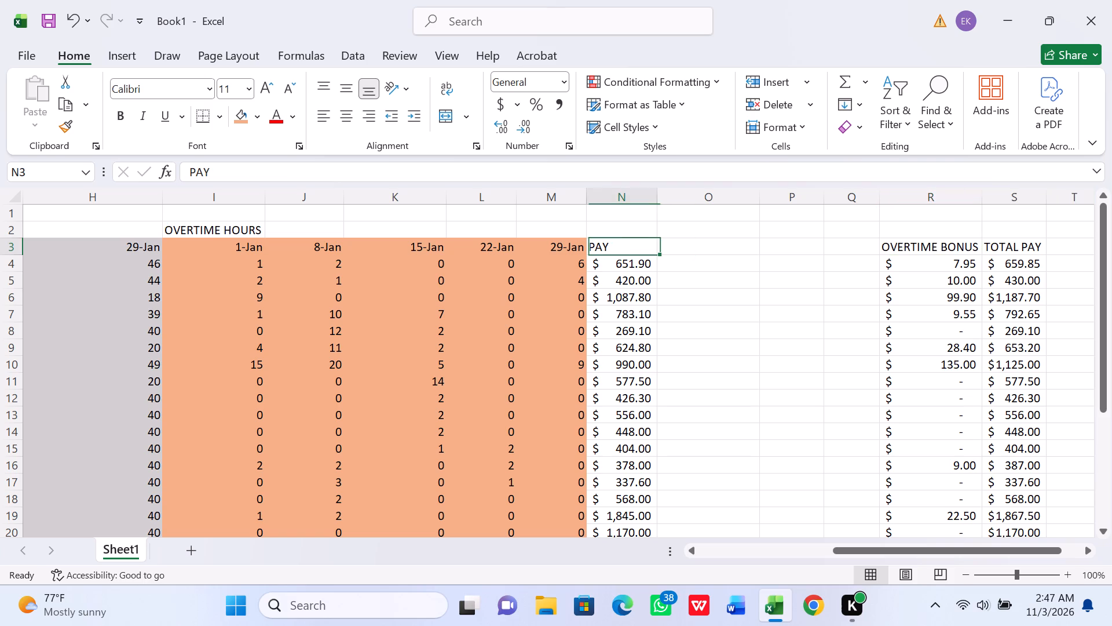
key("ctrl+x")
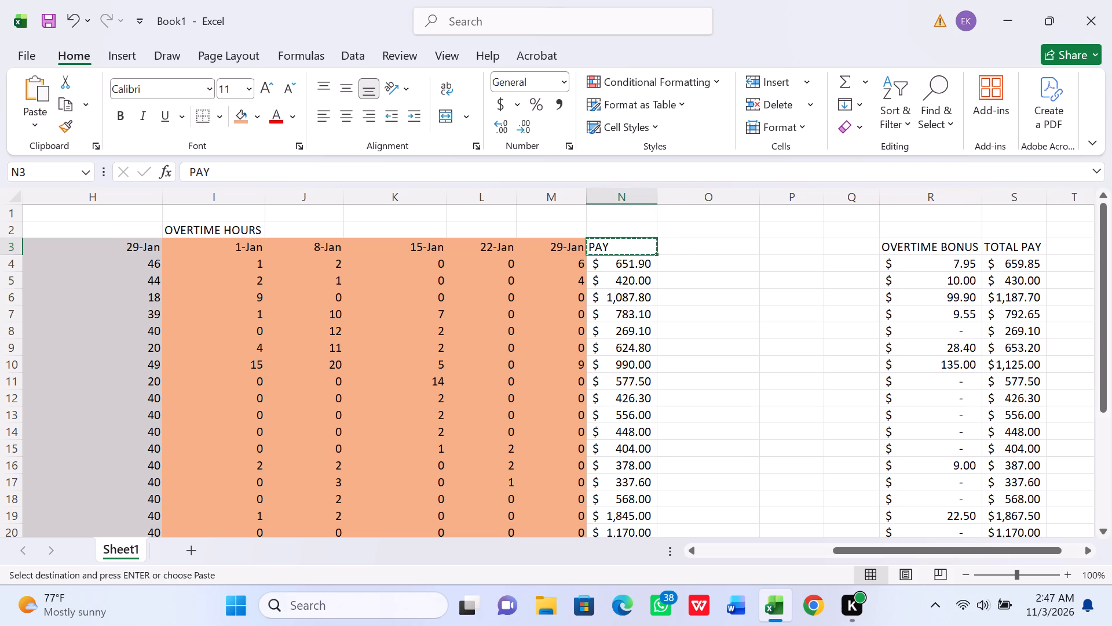
left_click(608, 230)
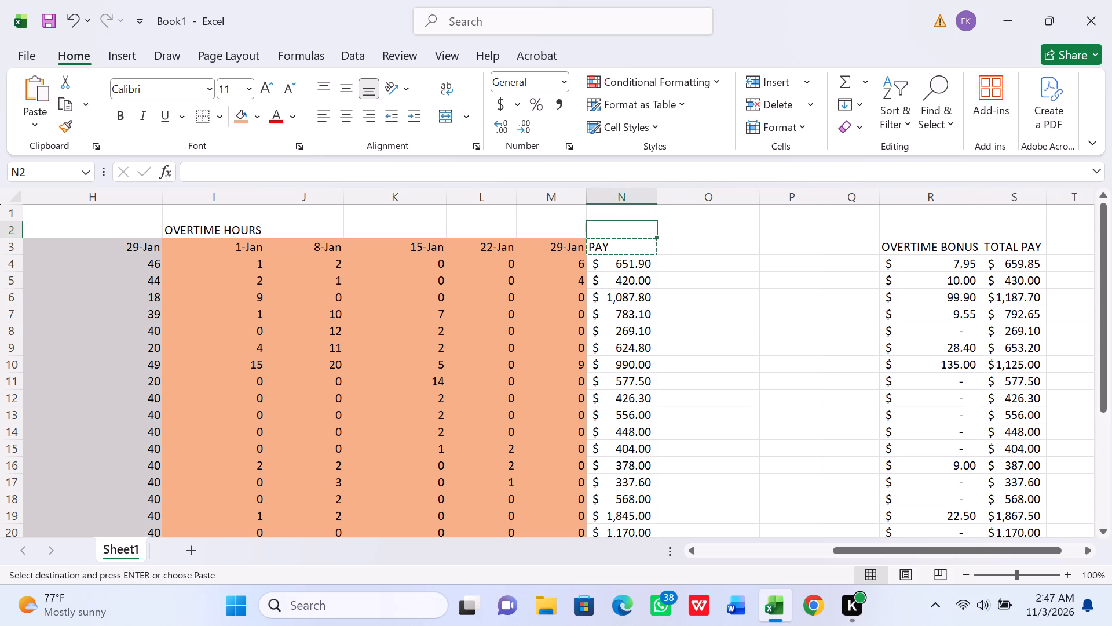
key("ctrl+v")
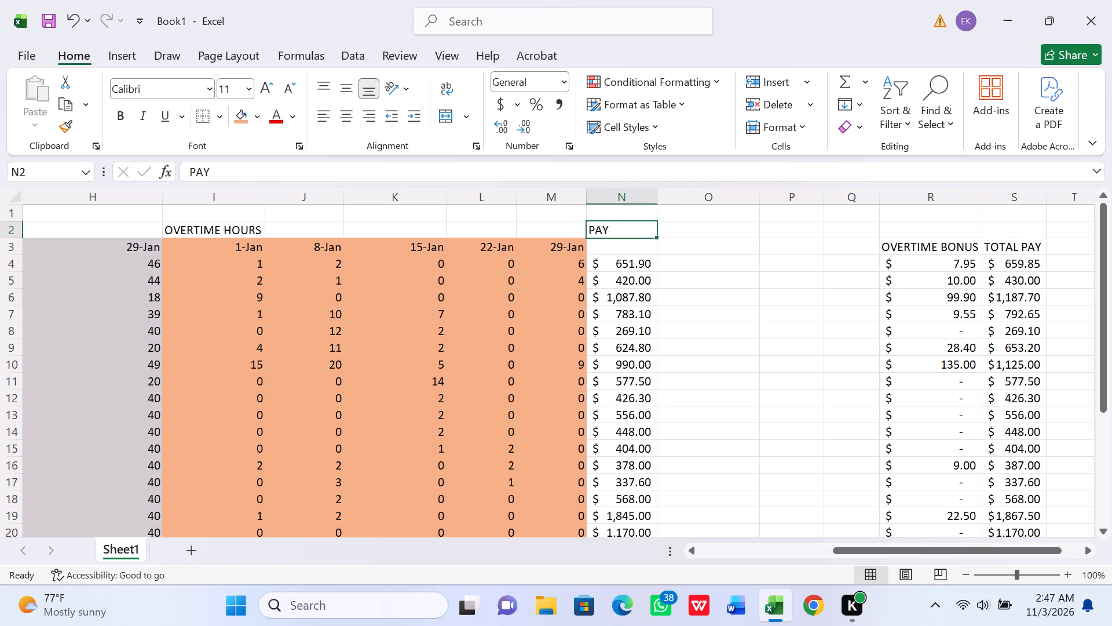
Enter the date 1-JAN in N3 as the first weekly pay header.
left_click(598, 244)
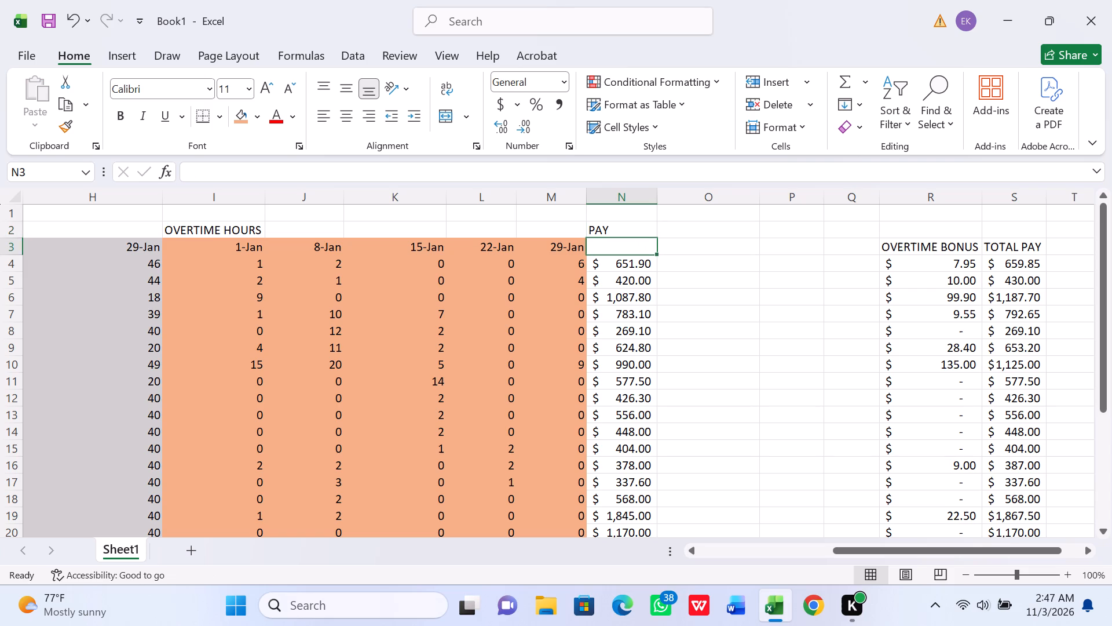
key("1")
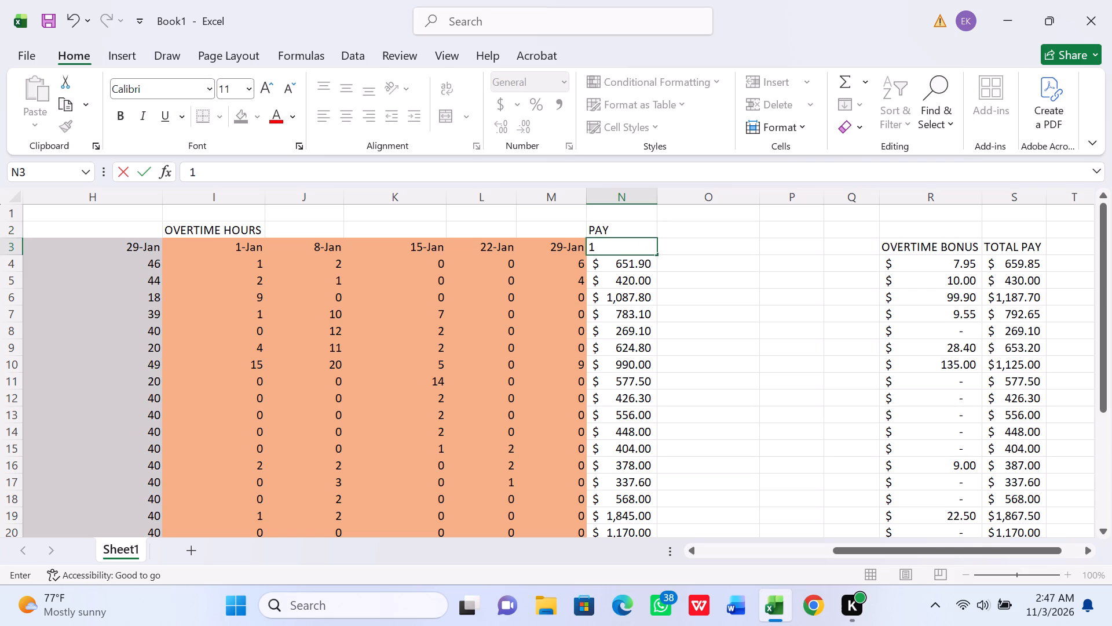
key("minus")
type("JAN")
left_click(670, 245)
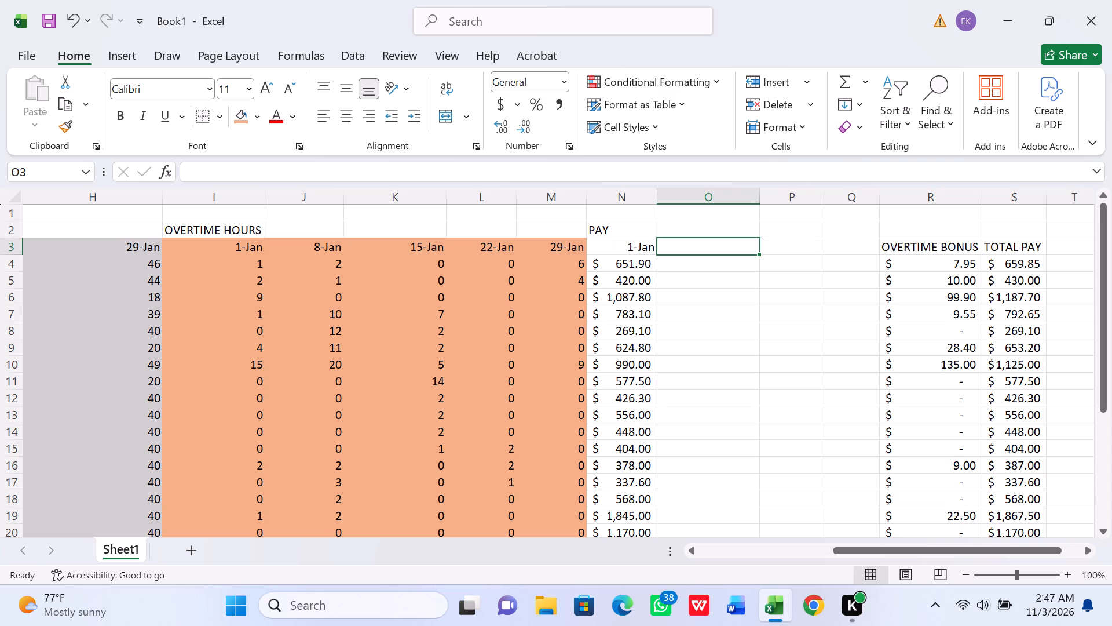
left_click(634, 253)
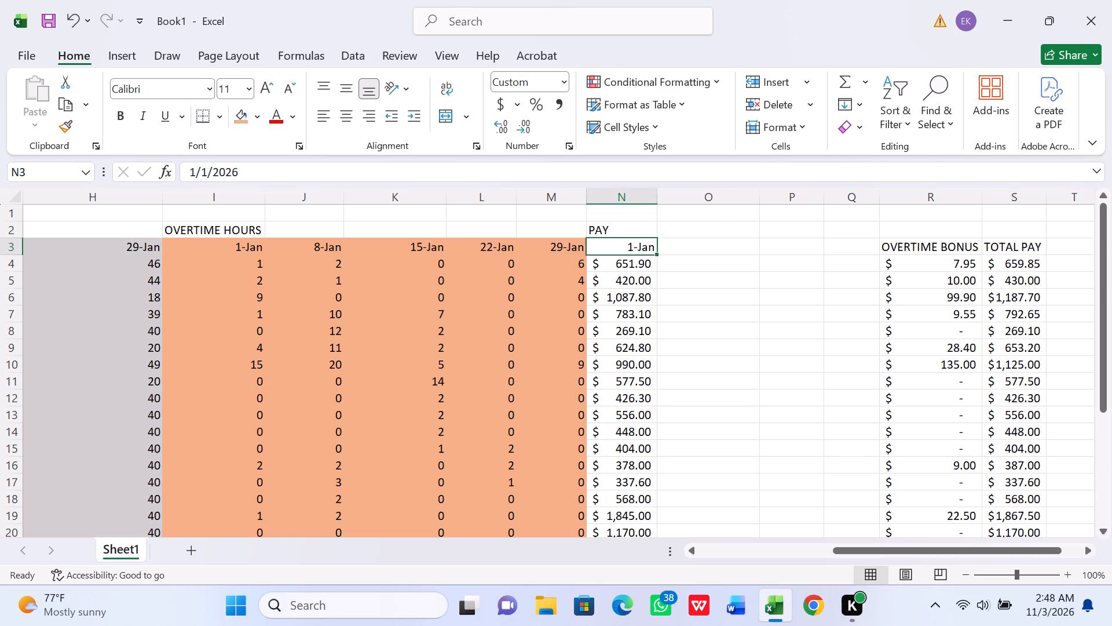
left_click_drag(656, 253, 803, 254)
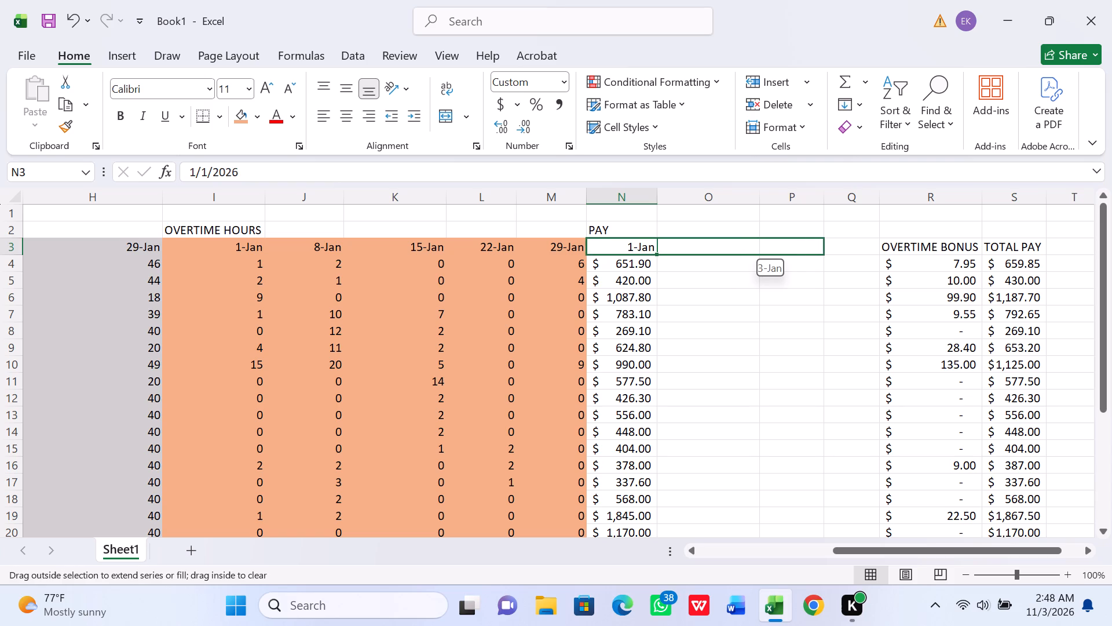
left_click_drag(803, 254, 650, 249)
Enter the formula =N3+7 in O3 and fill it across to Q3 for the following weekly pay dates.
left_click(678, 249)
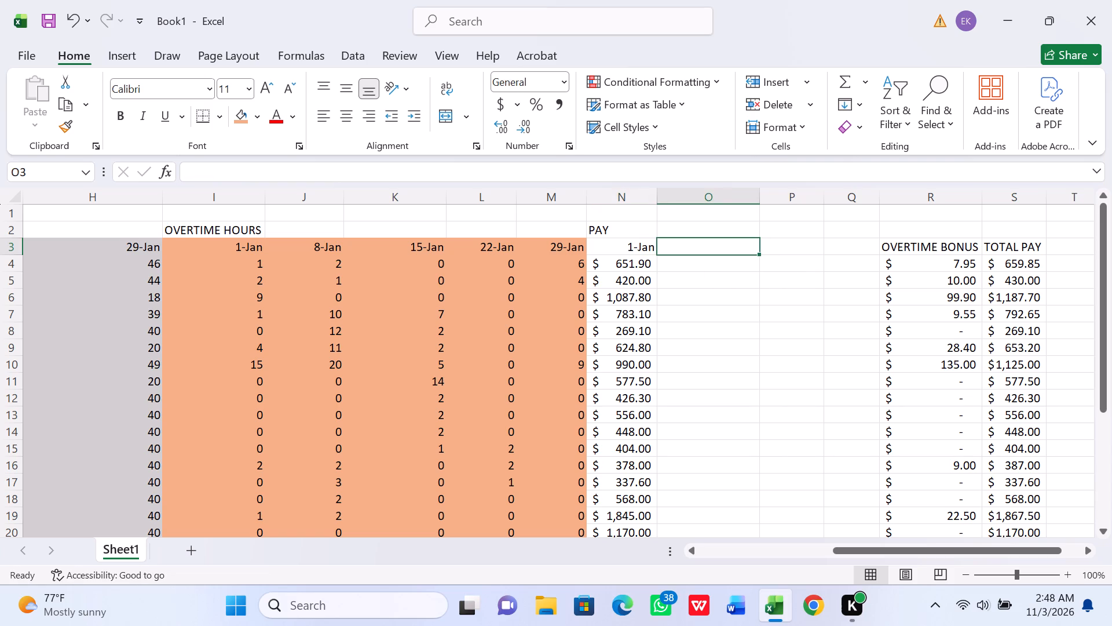
key("equal")
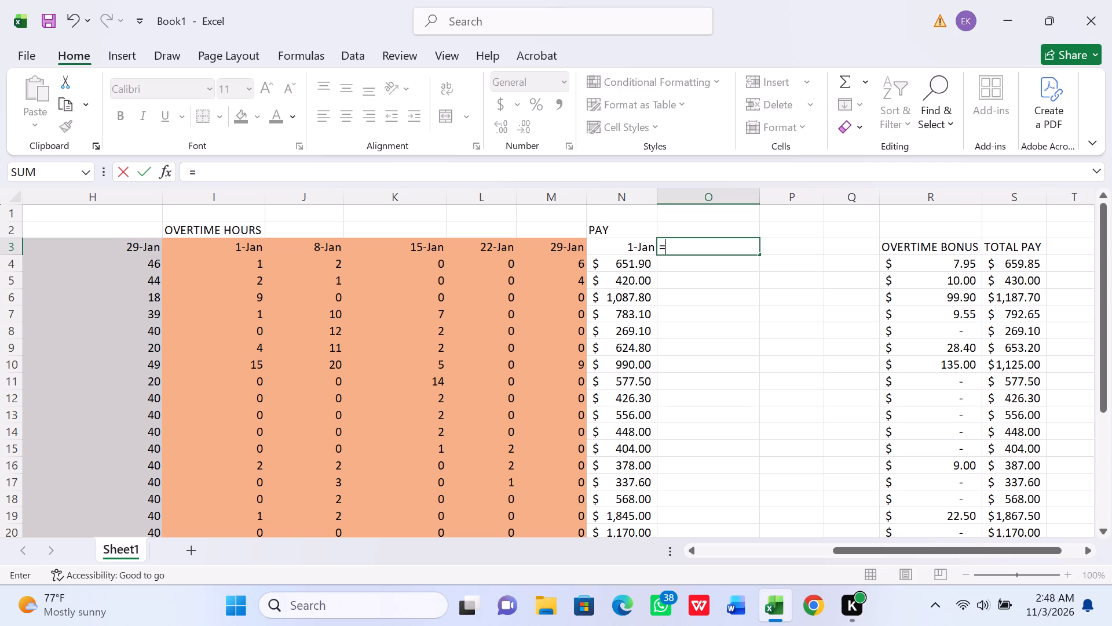
left_click(635, 248)
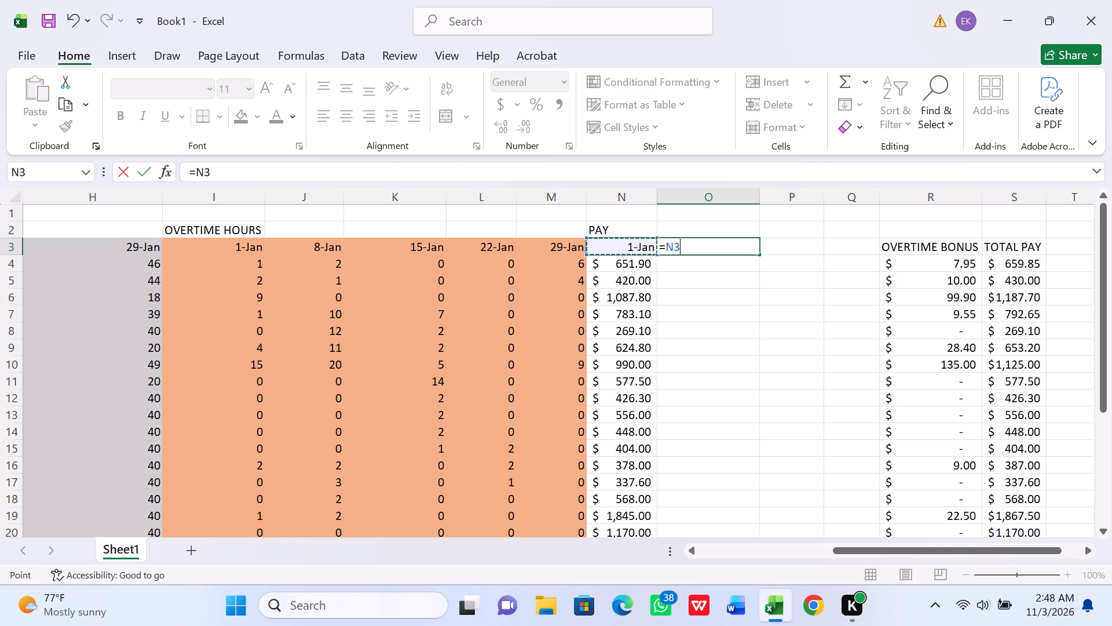
key("shift+plus")
key("7")
key("Return")
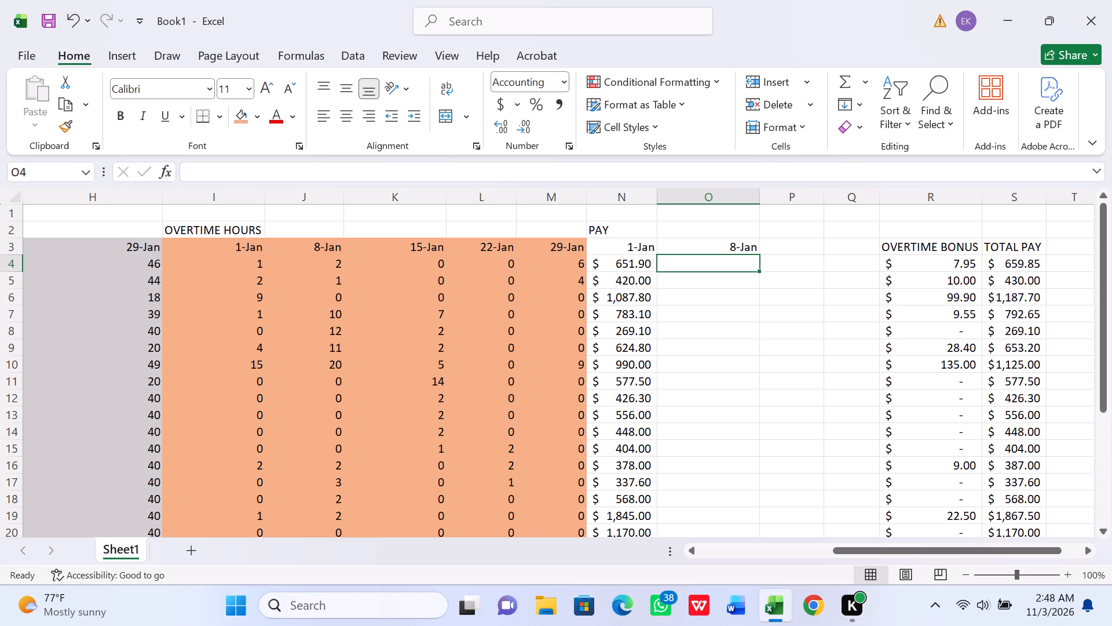
left_click(725, 247)
scroll(725, 247, "right", 1)
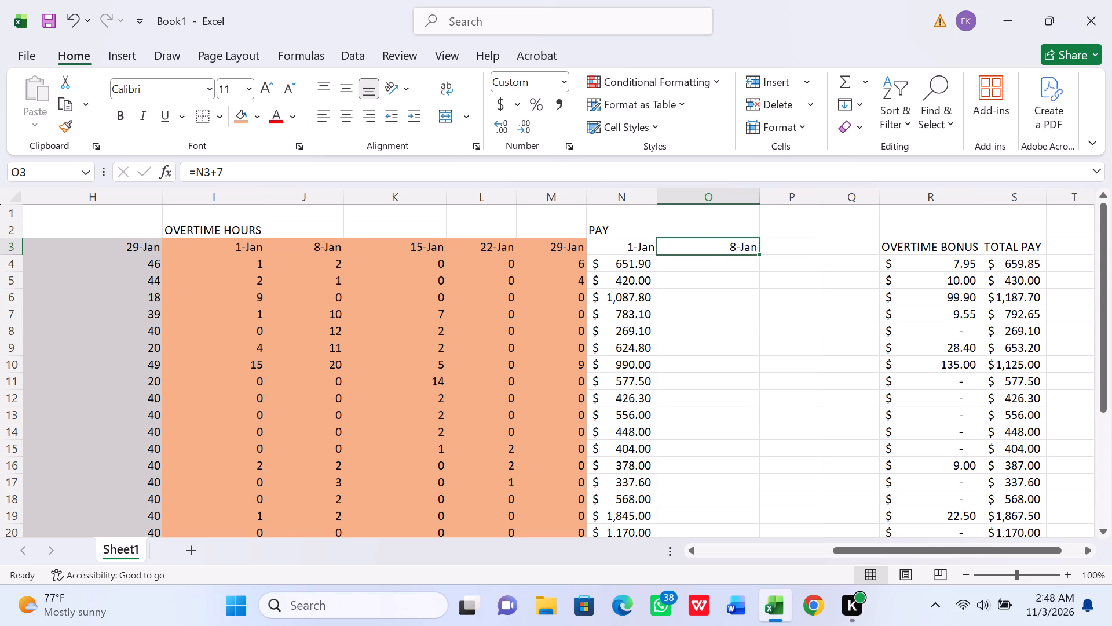
left_click_drag(759, 254, 843, 251)
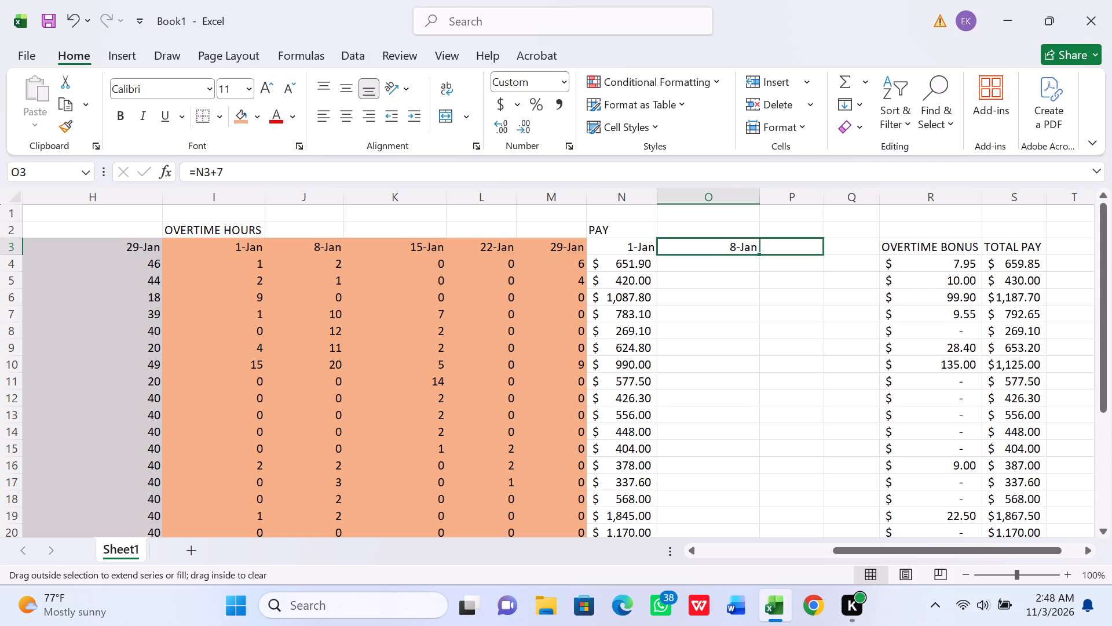
left_click_drag(843, 251, 864, 253)
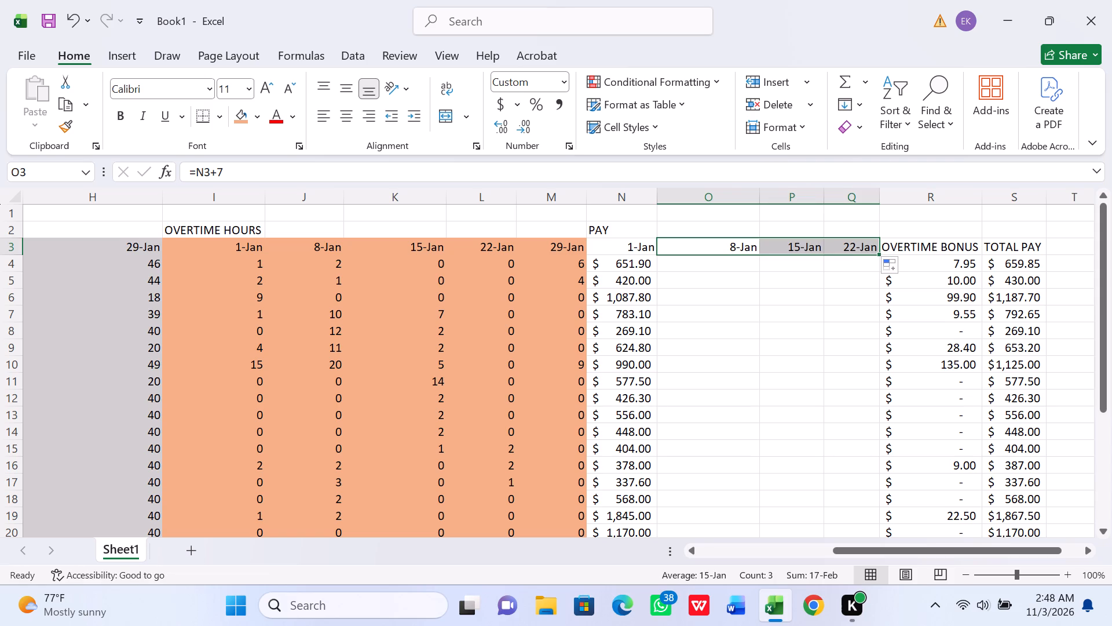
Insert a blank column R before the OVERTIME BONUS column.
left_click(730, 267)
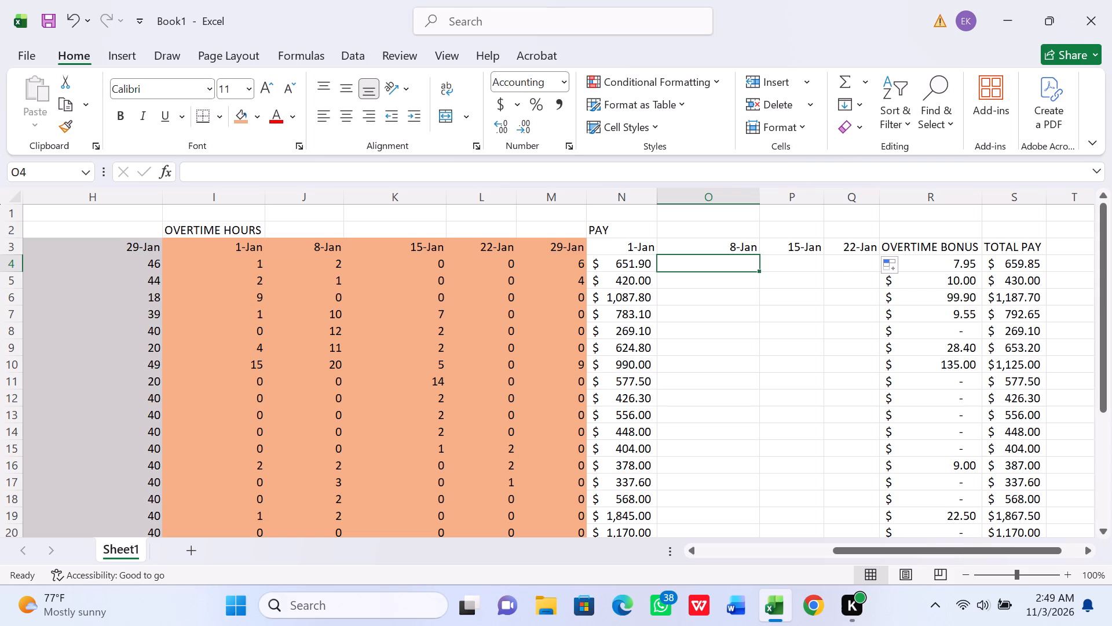
right_click(920, 203)
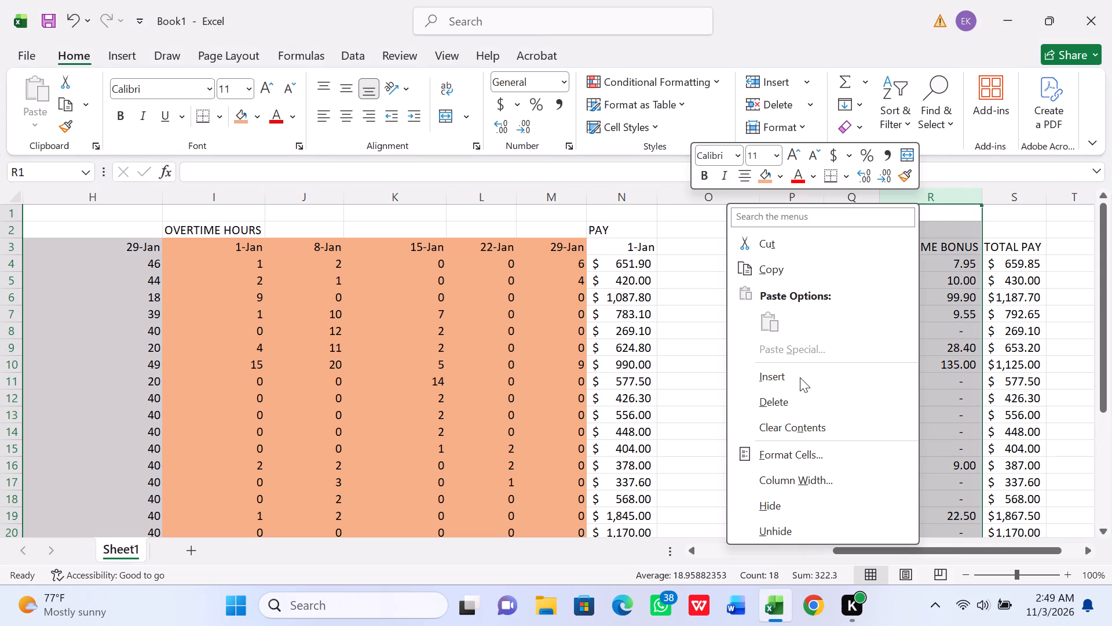
left_click(795, 377)
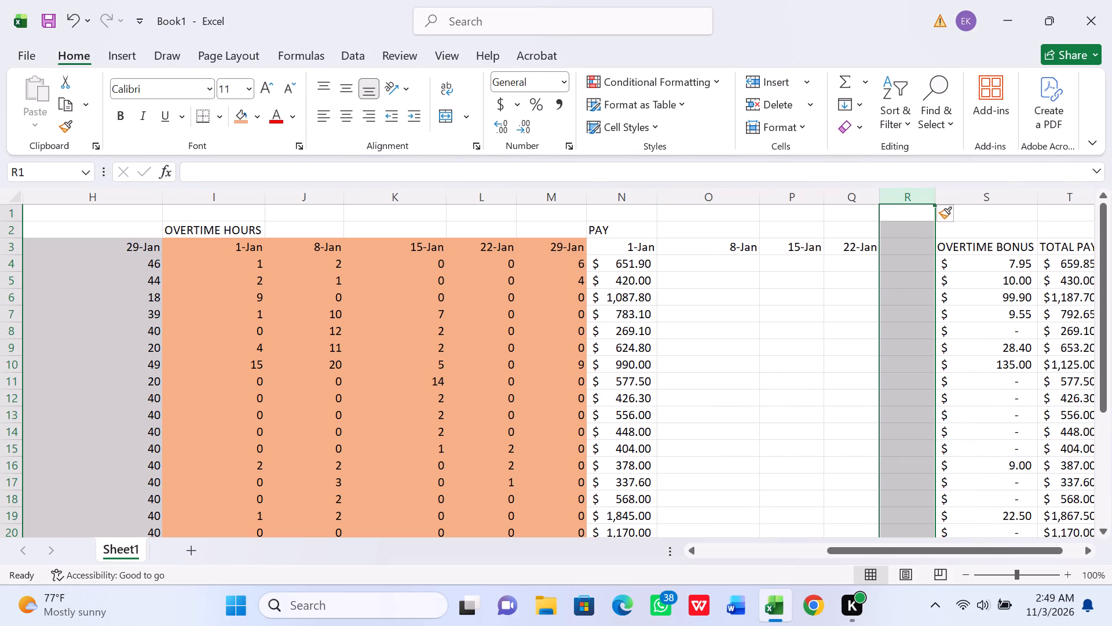
left_click(881, 255)
left_click(904, 240)
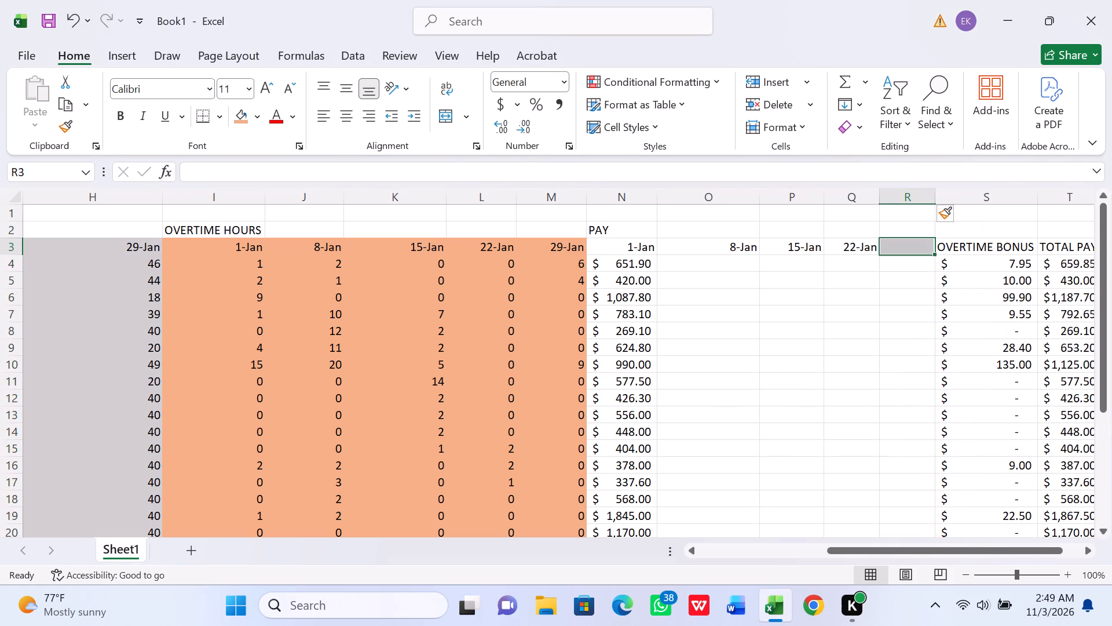
Fill the weekly date formula from Q3 into R3 to add the fifth pay date.
left_click(872, 249)
left_click(872, 249)
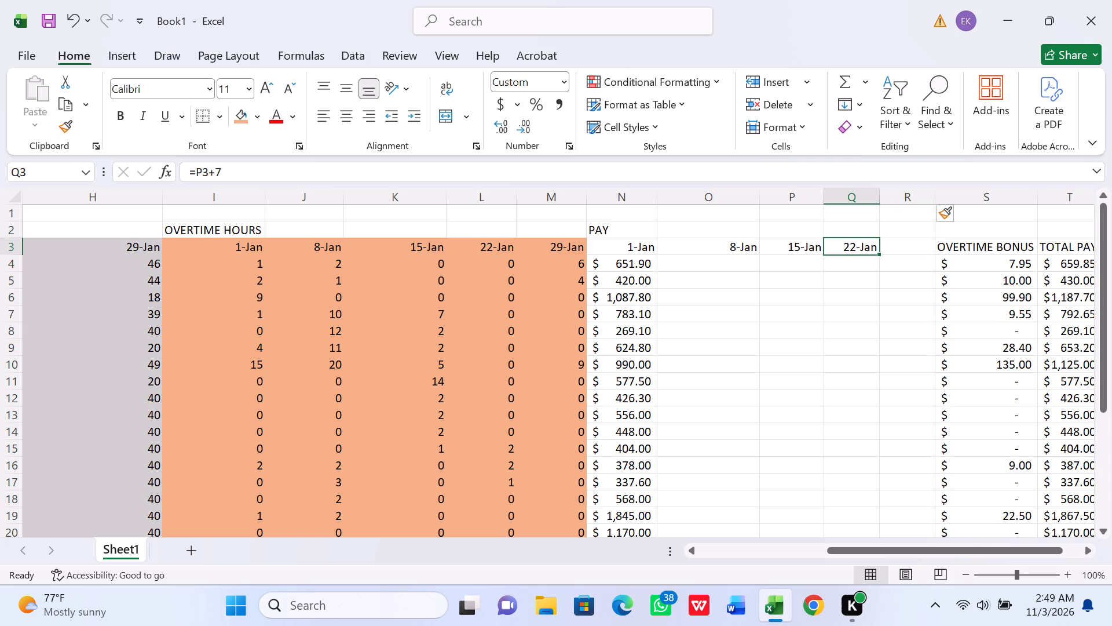
left_click_drag(880, 253, 919, 252)
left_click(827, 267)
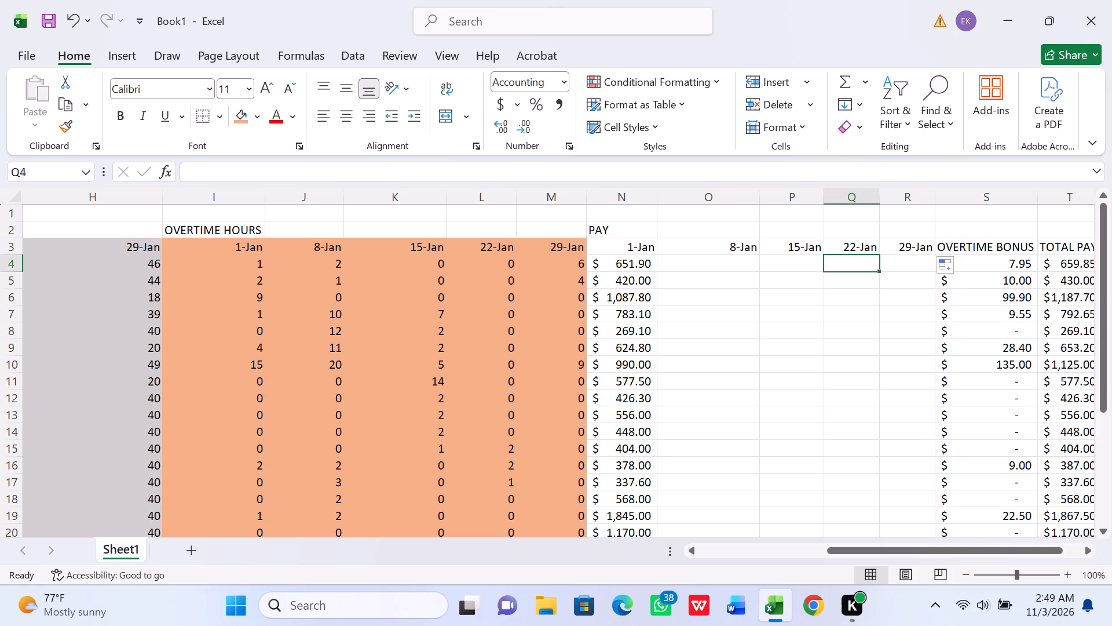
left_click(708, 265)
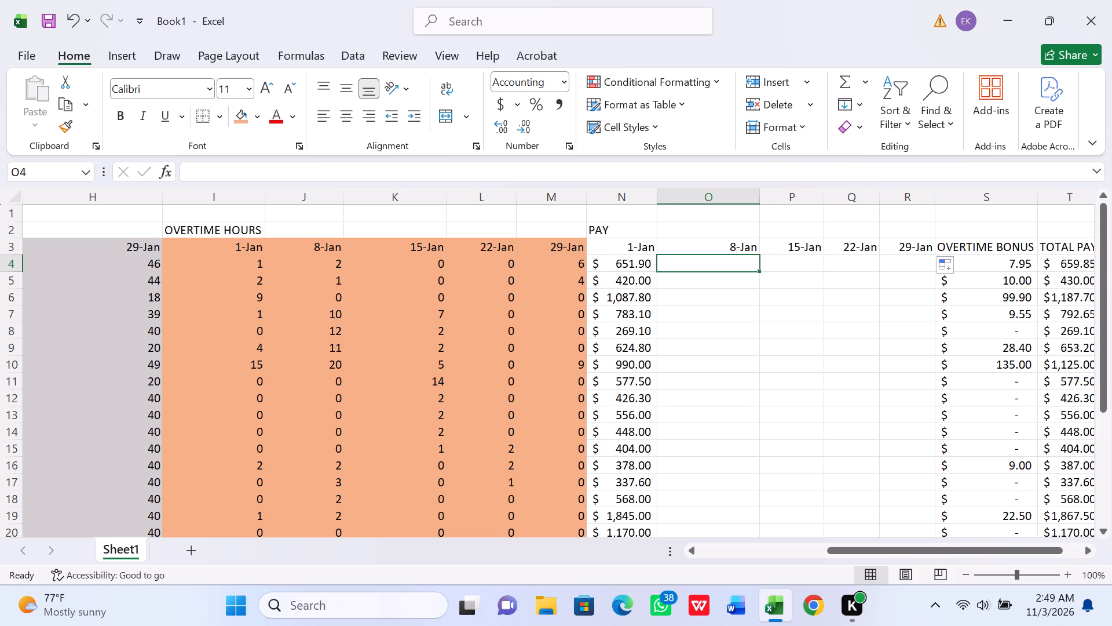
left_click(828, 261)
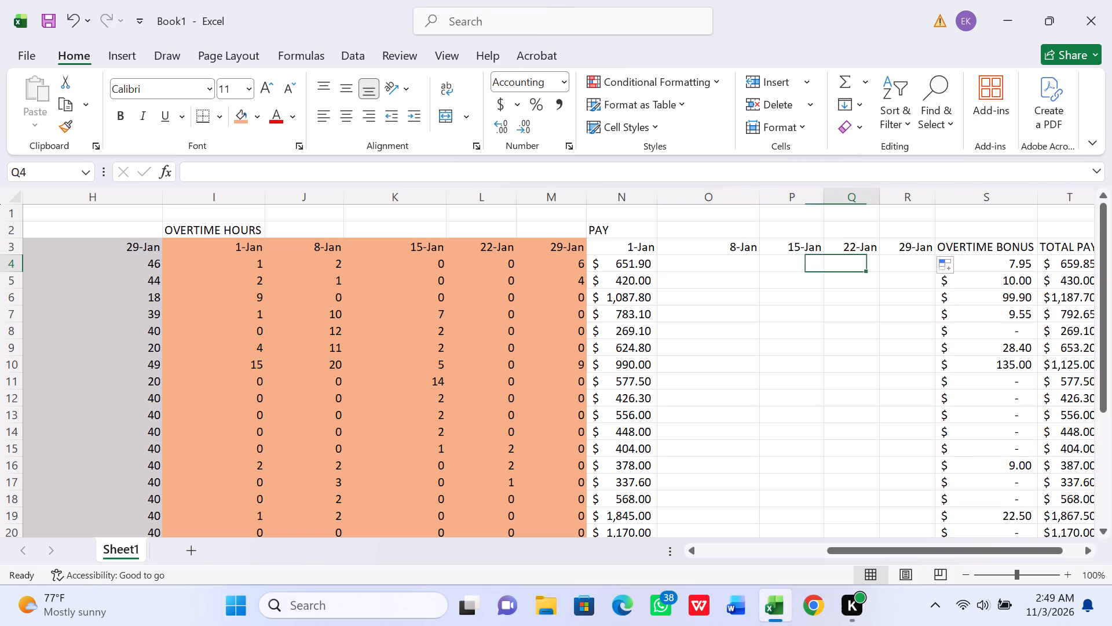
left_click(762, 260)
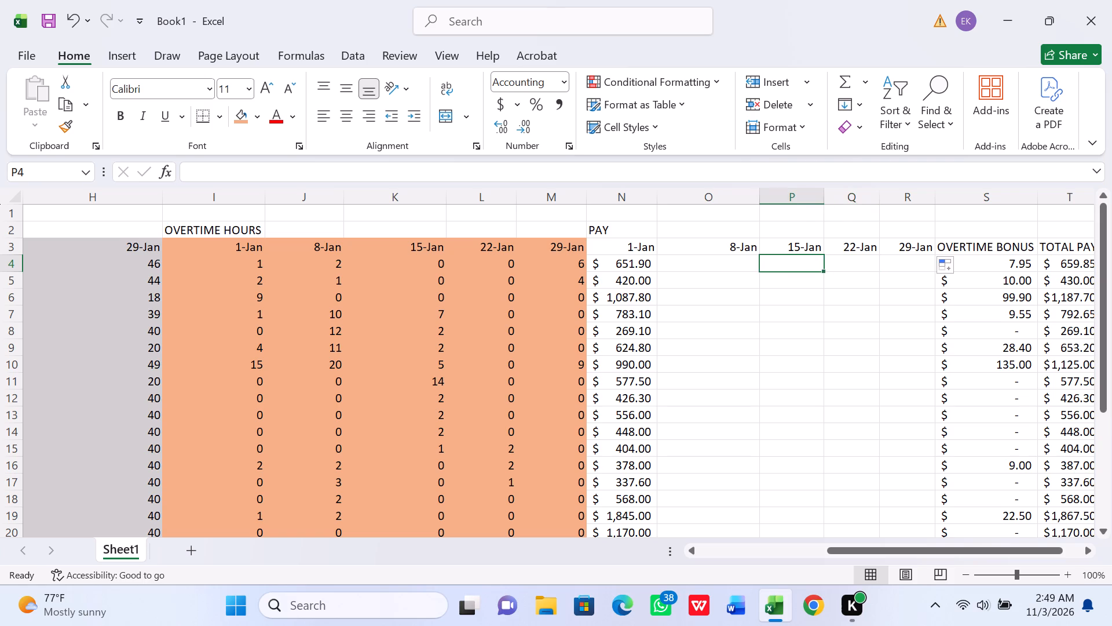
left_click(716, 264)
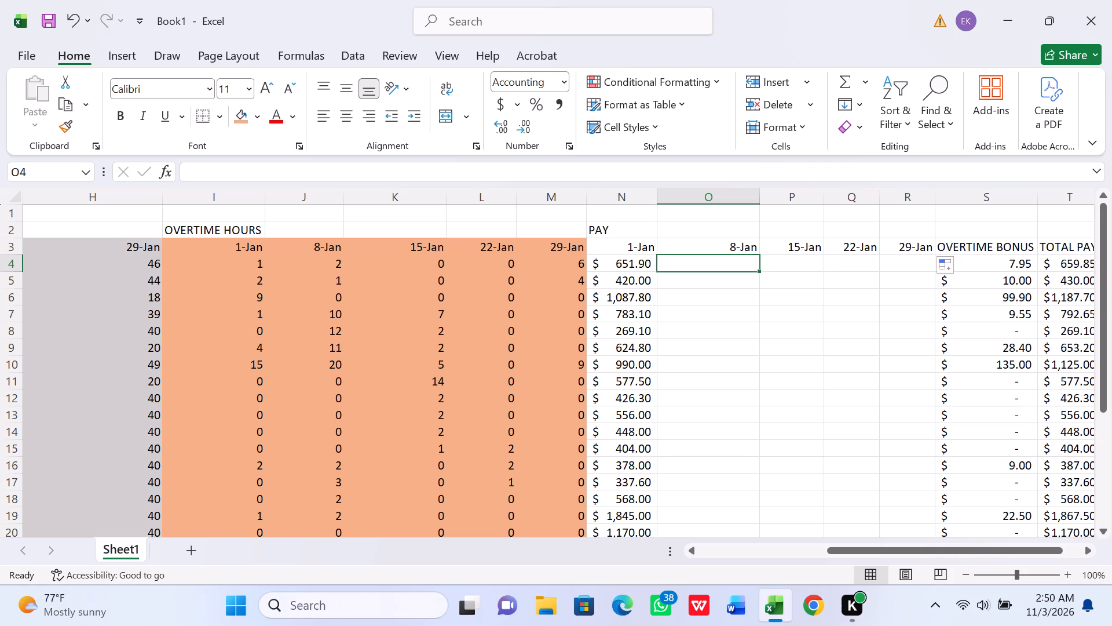
Autofit the width of column T to the TOTAL PAY contents.
left_click(967, 576)
left_click(967, 576)
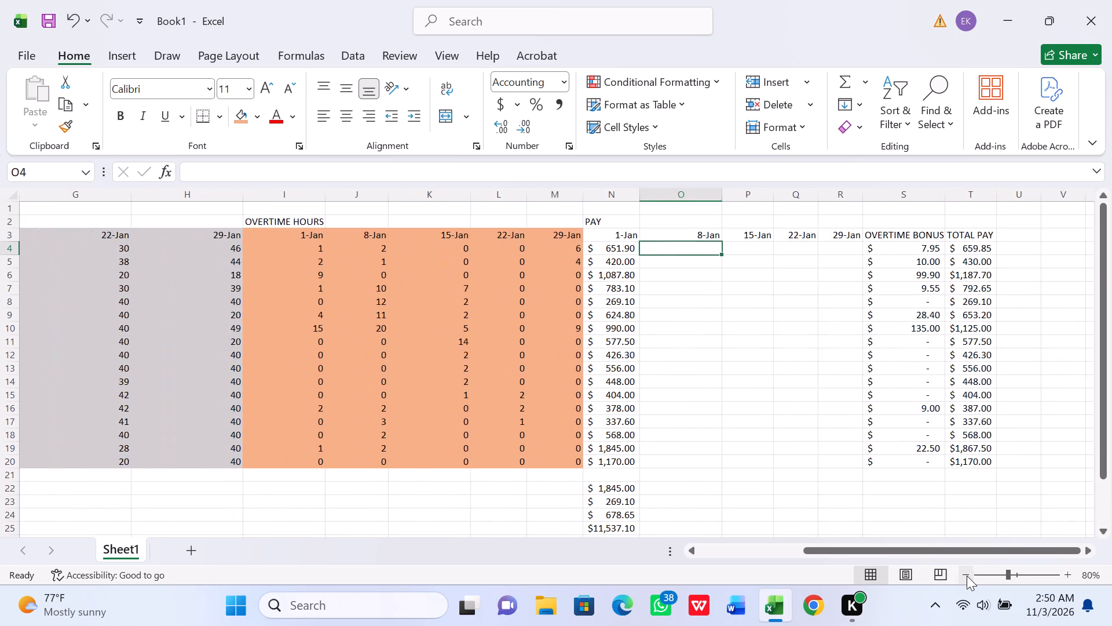
left_click(967, 576)
left_click(967, 576)
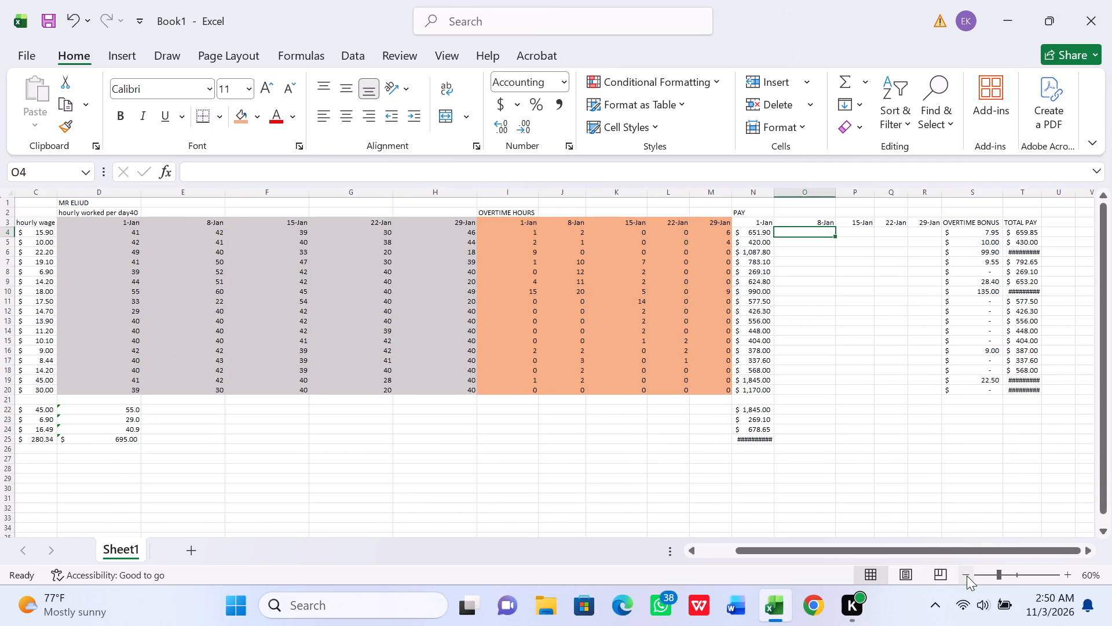
left_click(967, 576)
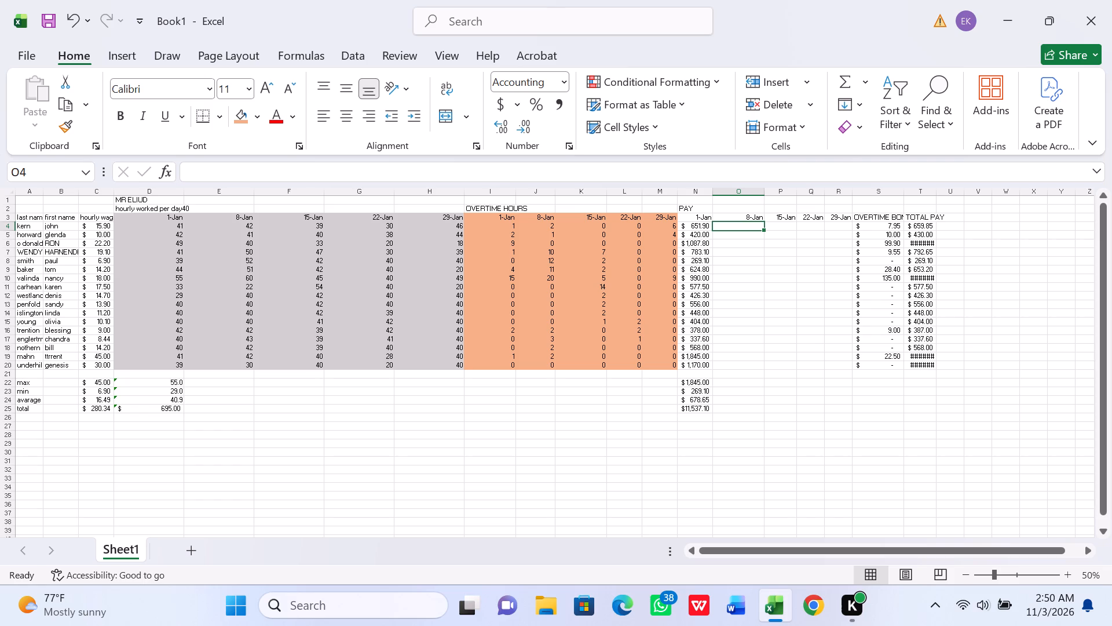
double_click(937, 198)
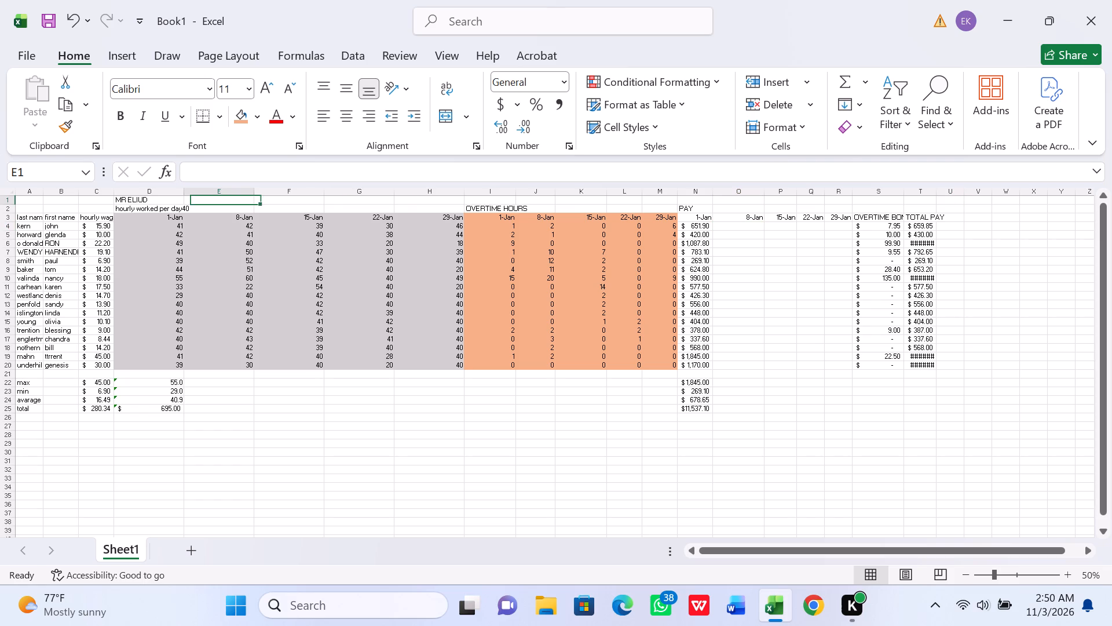
double_click(938, 192)
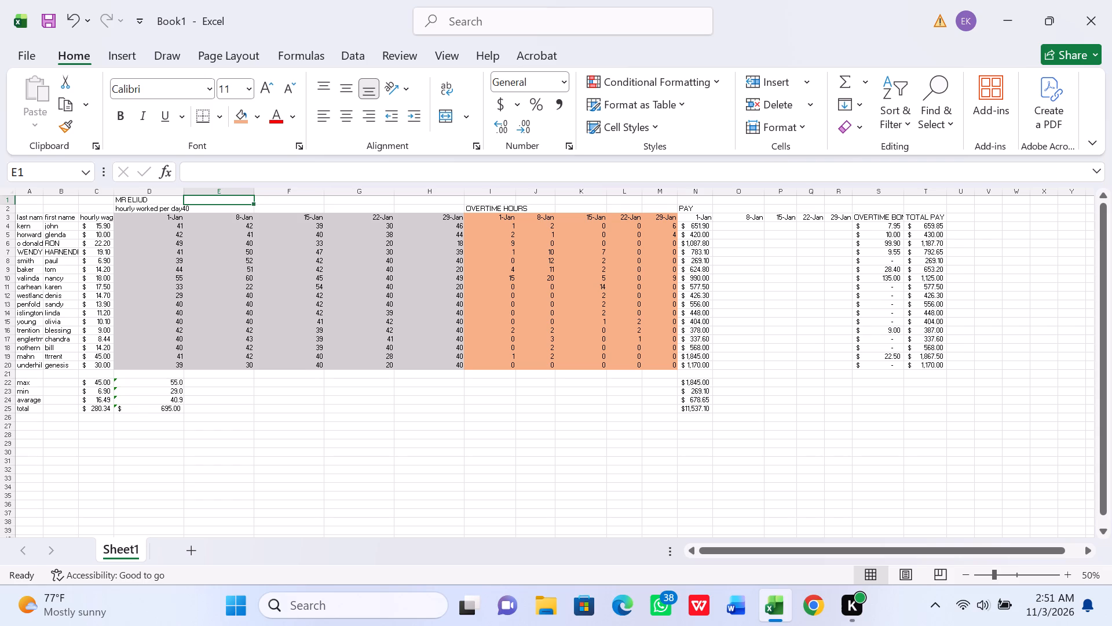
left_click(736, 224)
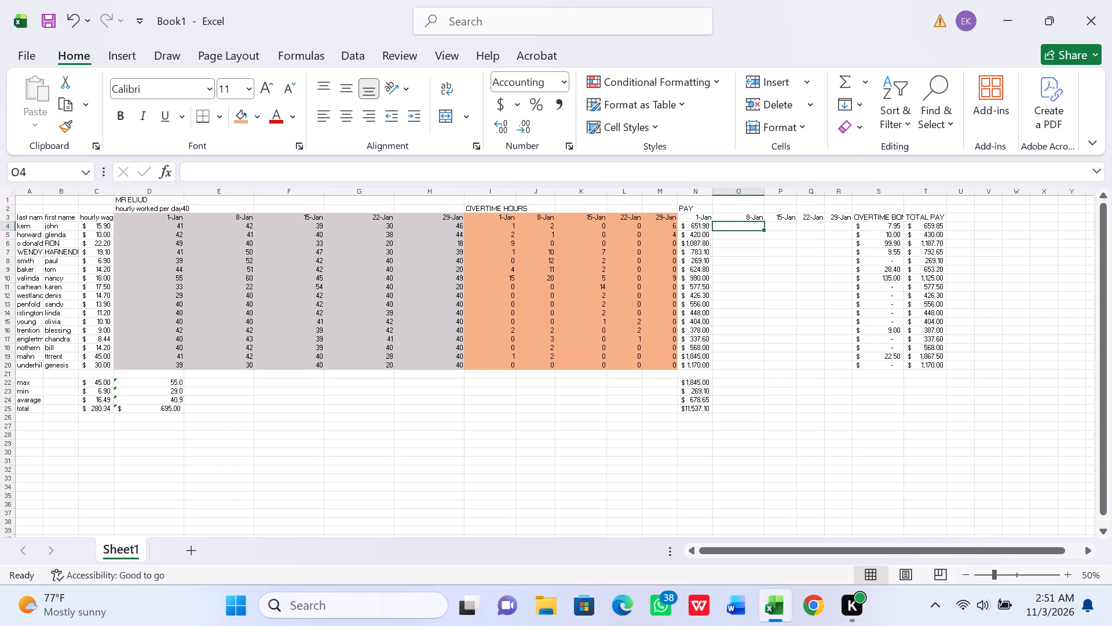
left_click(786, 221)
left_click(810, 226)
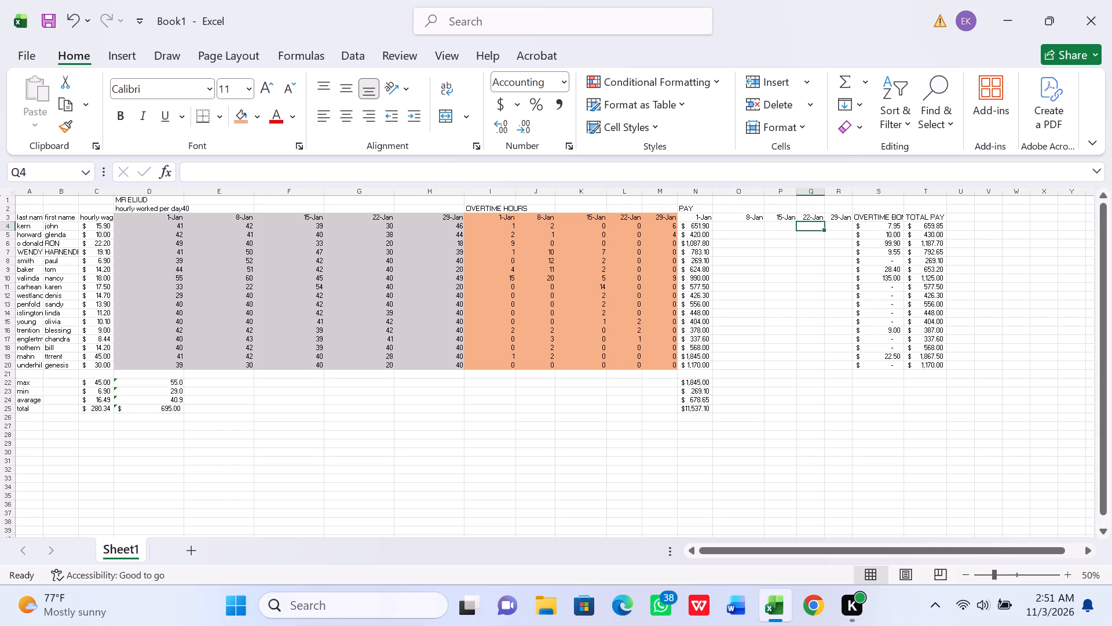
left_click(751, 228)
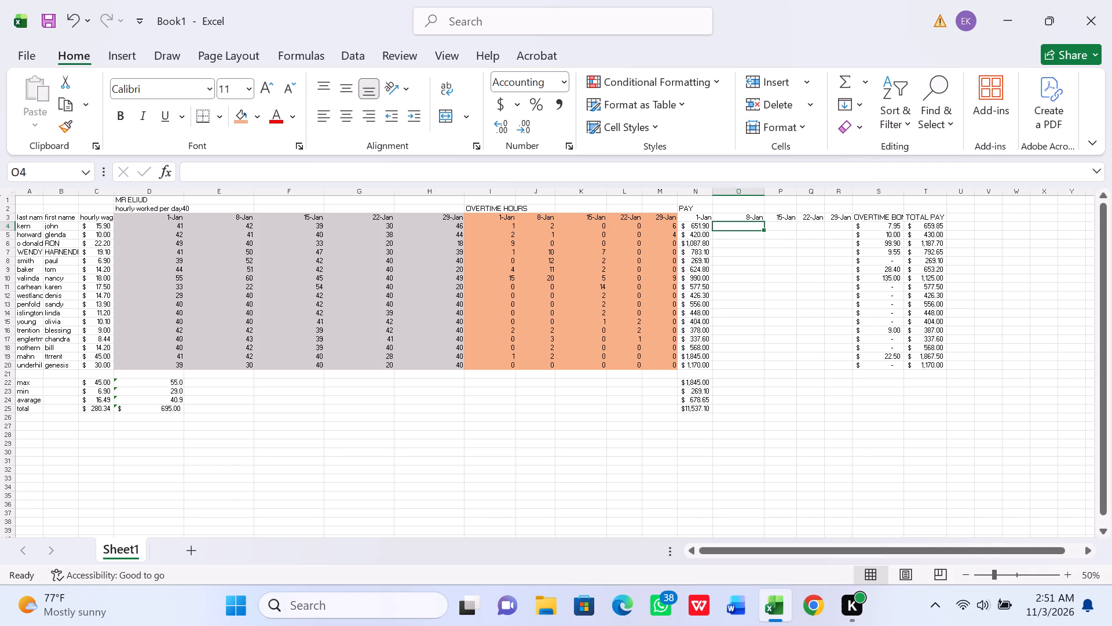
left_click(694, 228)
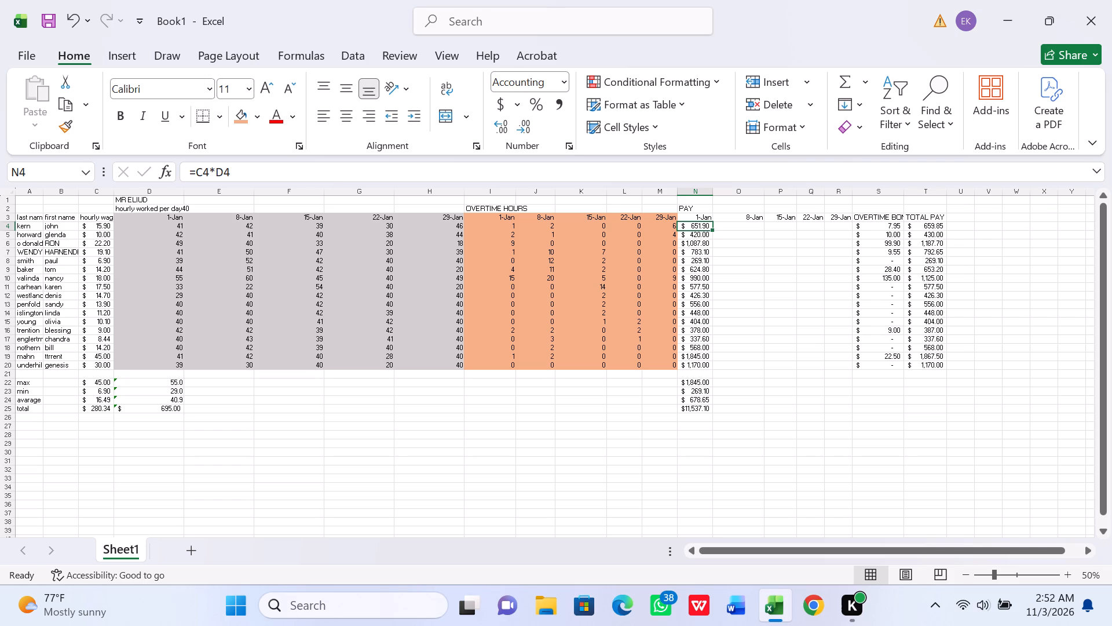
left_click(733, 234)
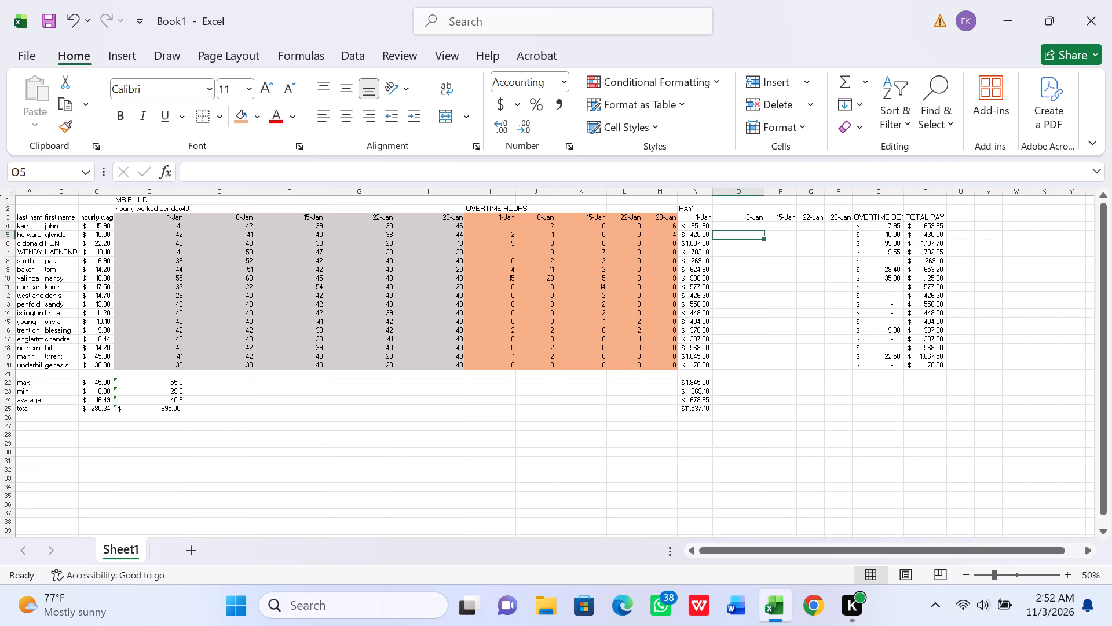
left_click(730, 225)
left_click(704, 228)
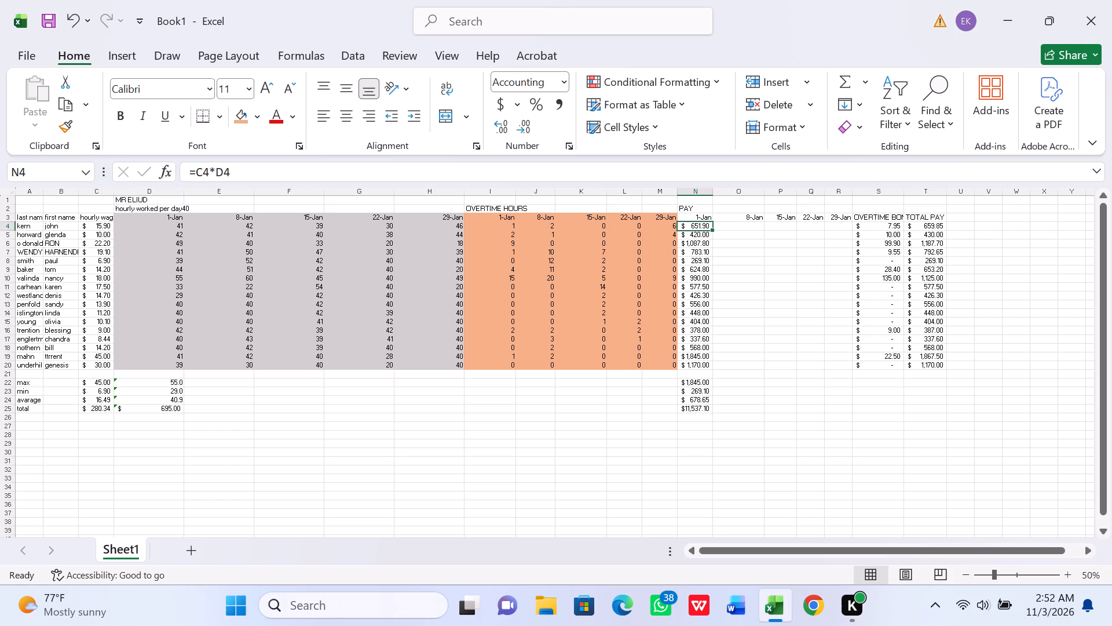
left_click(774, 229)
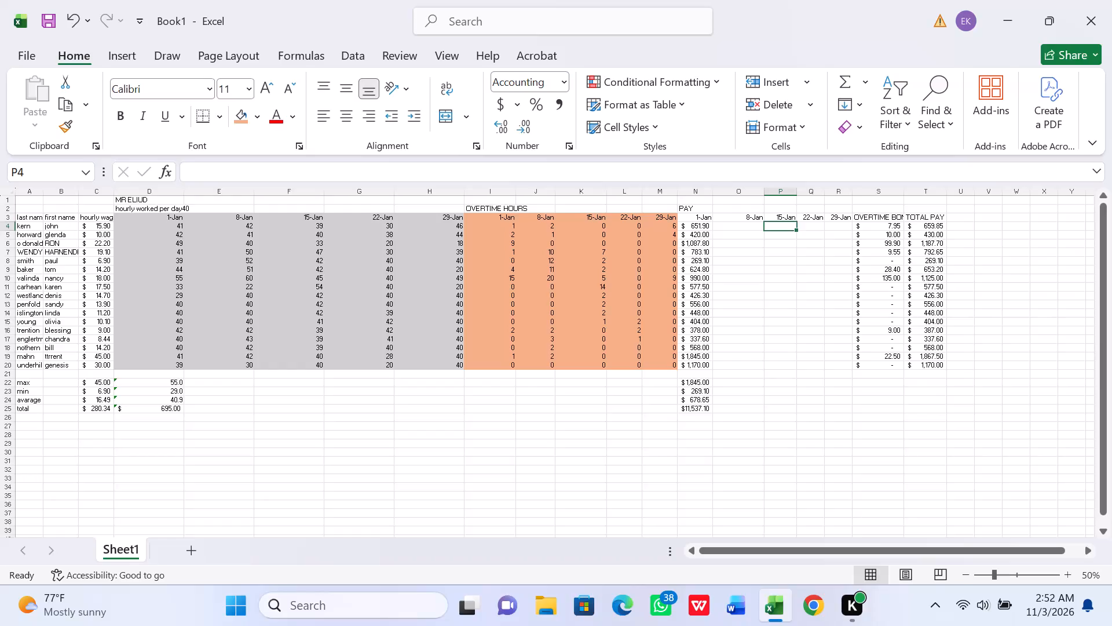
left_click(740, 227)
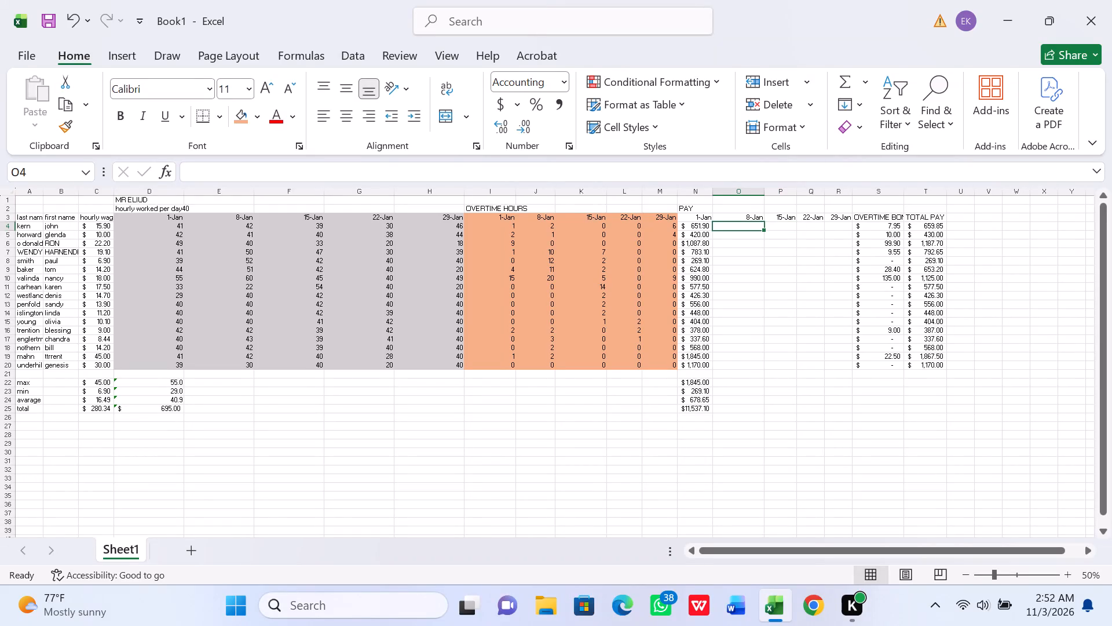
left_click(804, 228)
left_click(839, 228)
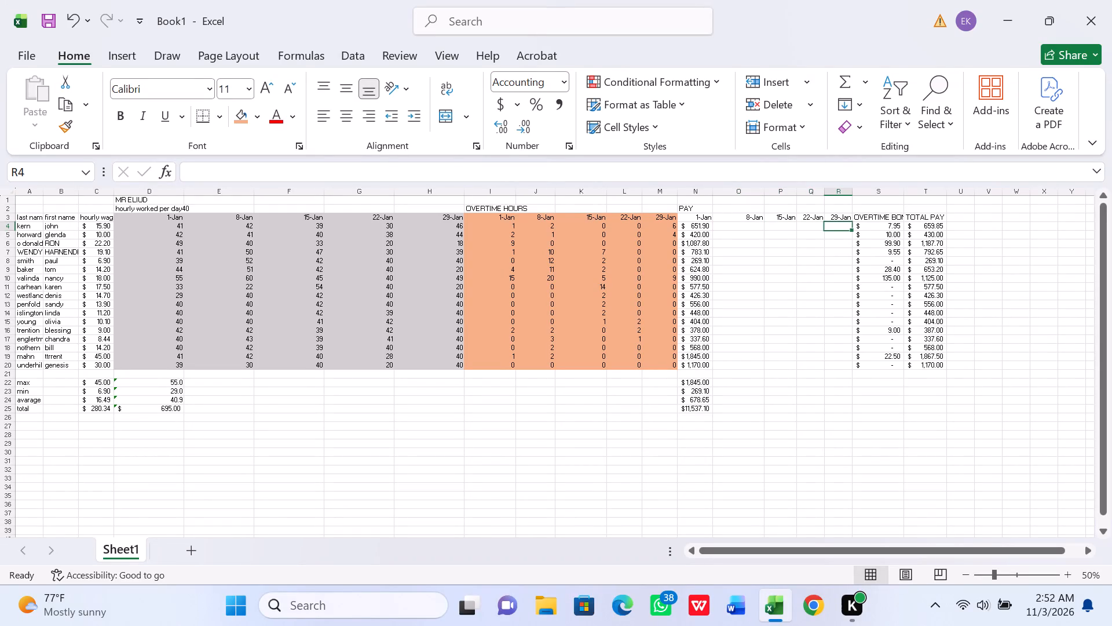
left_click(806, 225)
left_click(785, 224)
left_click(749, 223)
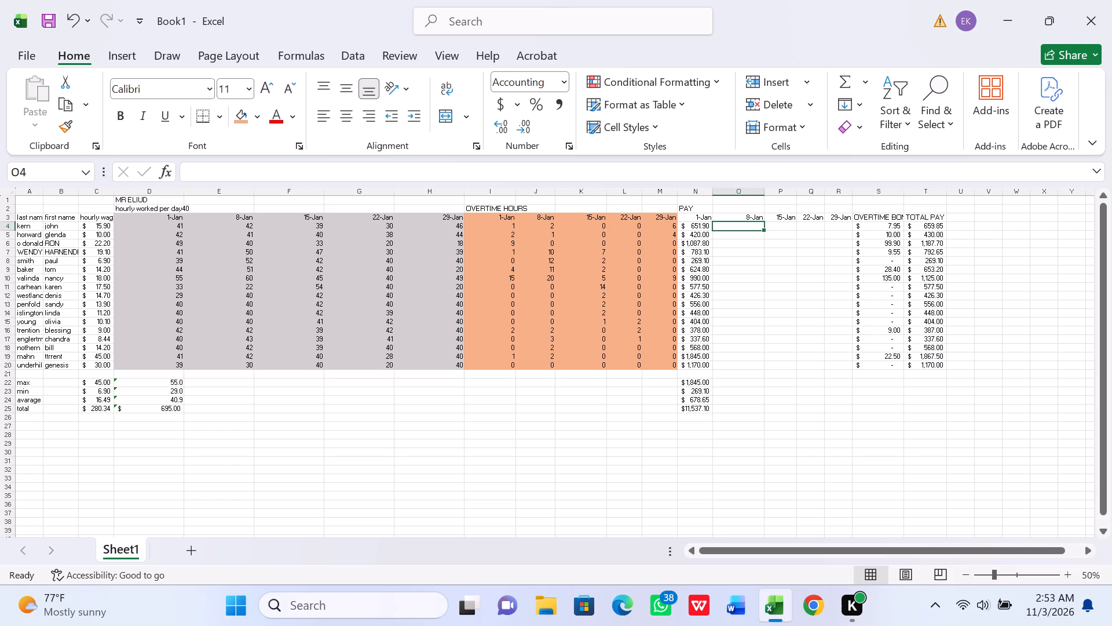
Change the 1-Jan pay formula in N4 to =$C4*D4 so the hourly wage column is locked.
left_click(693, 224)
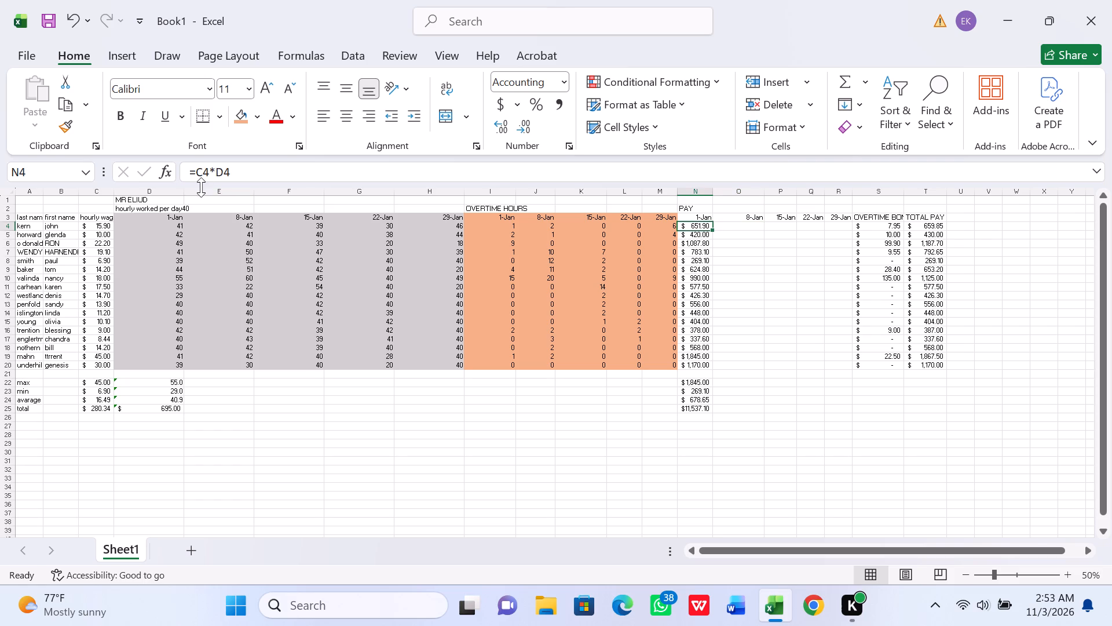
left_click(193, 170)
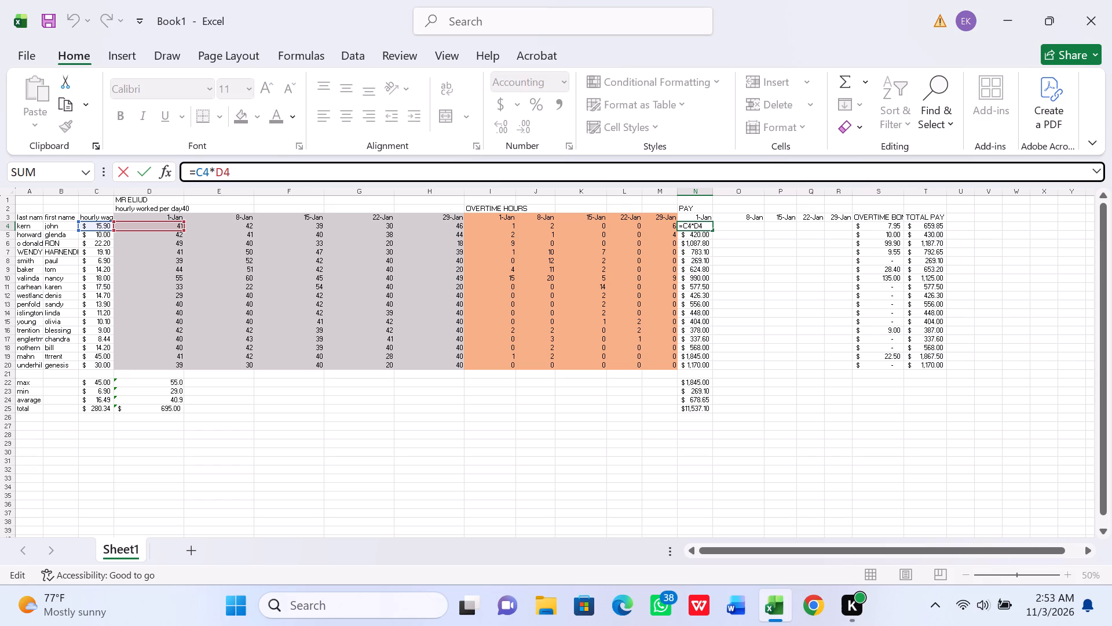
key("shift+dollar")
left_click(723, 364)
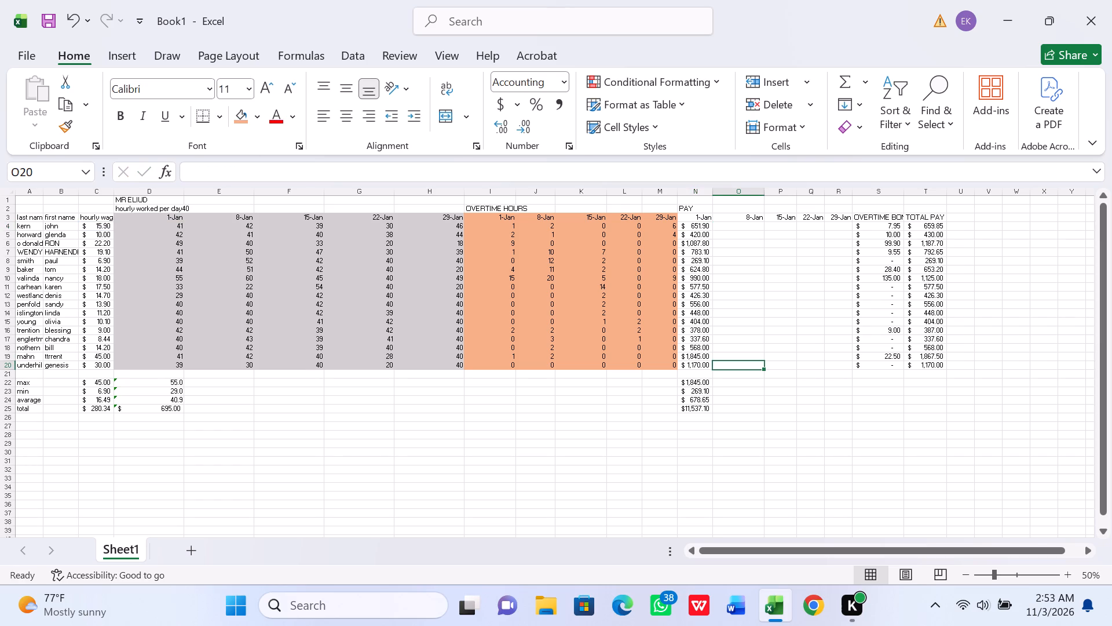
Fill the 1-Jan pay formulas in N4:N20 across to column R for the remaining weekly pay dates.
left_click(699, 362)
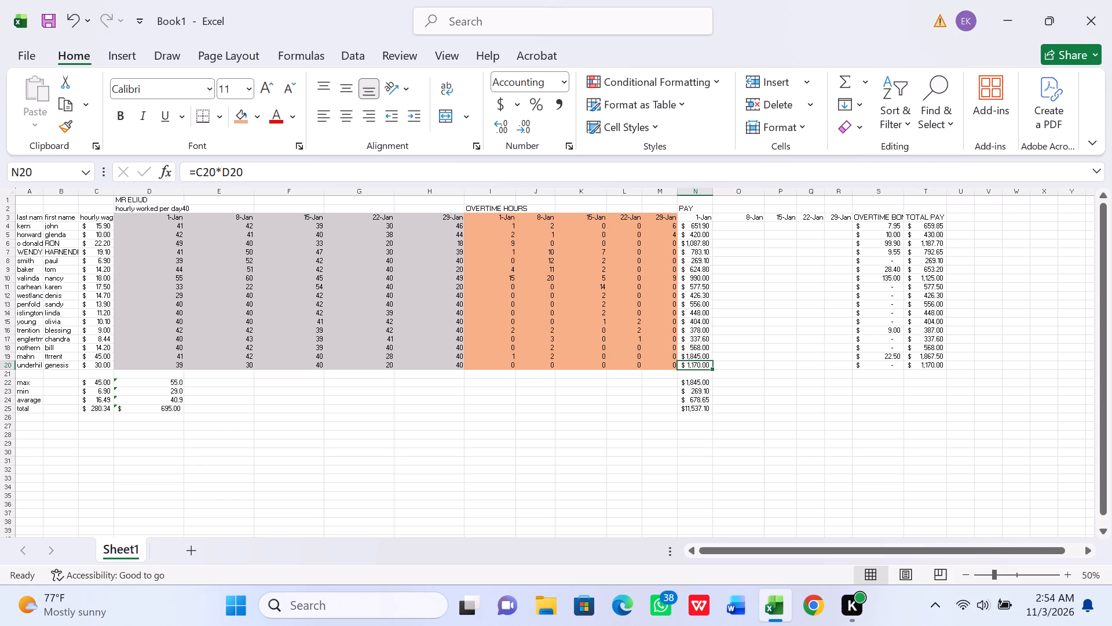
left_click_drag(697, 223, 707, 367)
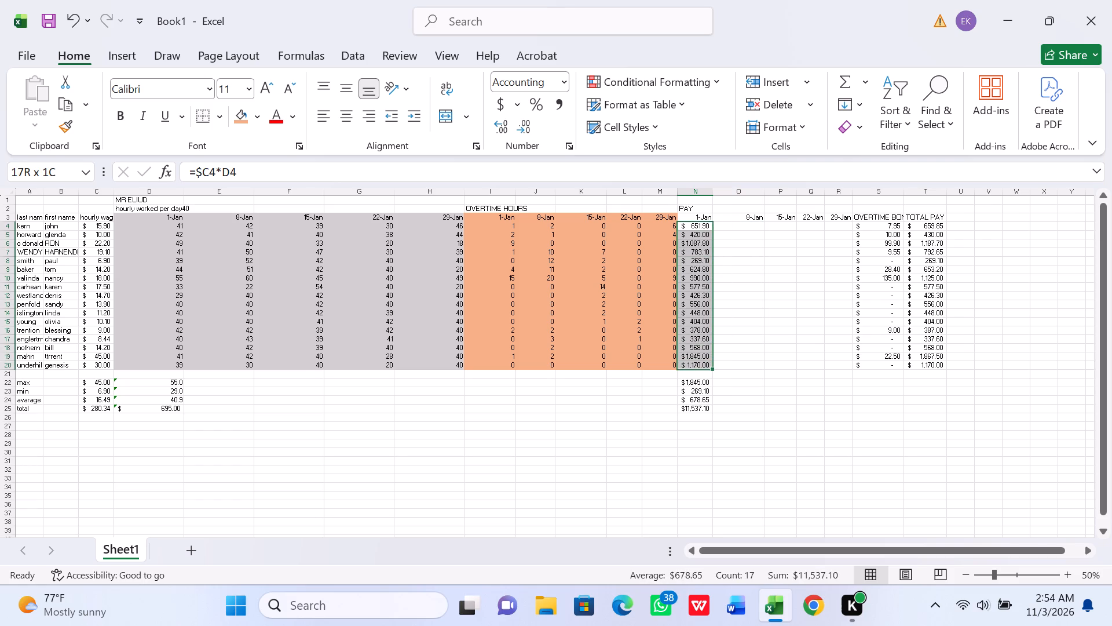
left_click_drag(707, 367, 707, 368)
left_click_drag(713, 368, 824, 370)
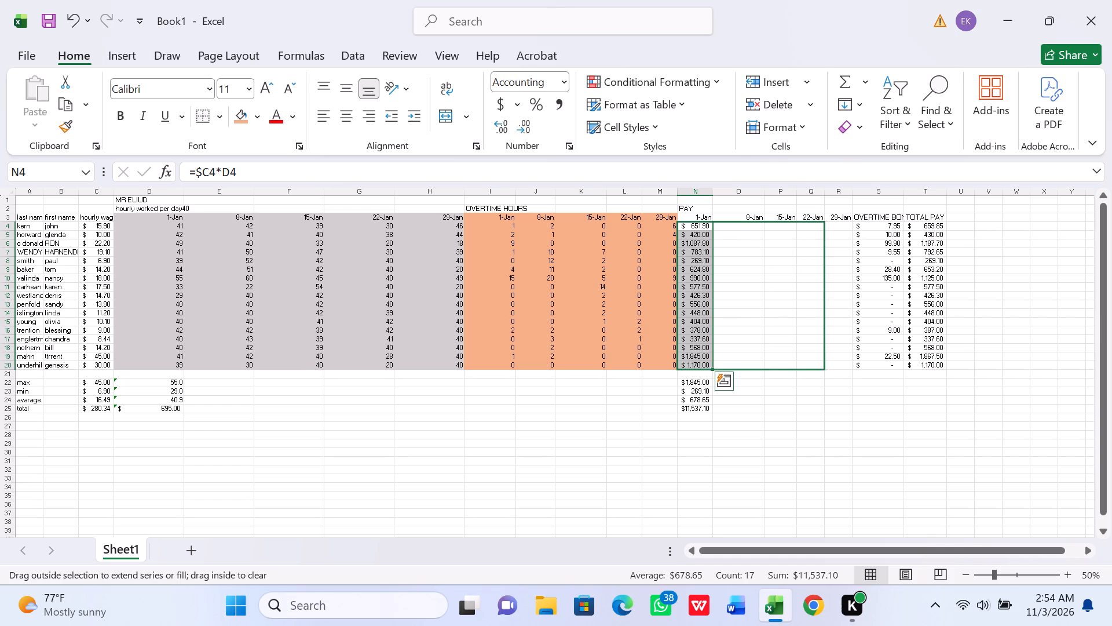
left_click_drag(824, 370, 843, 370)
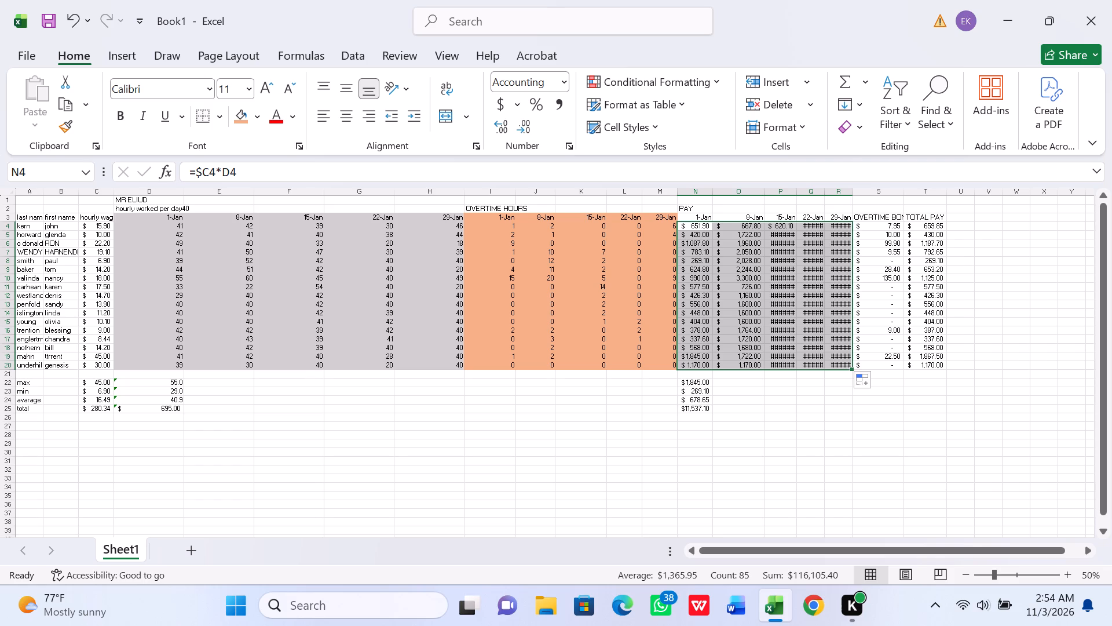
Autofit the widths of pay columns O, P, Q and R to their contents.
double_click(765, 194)
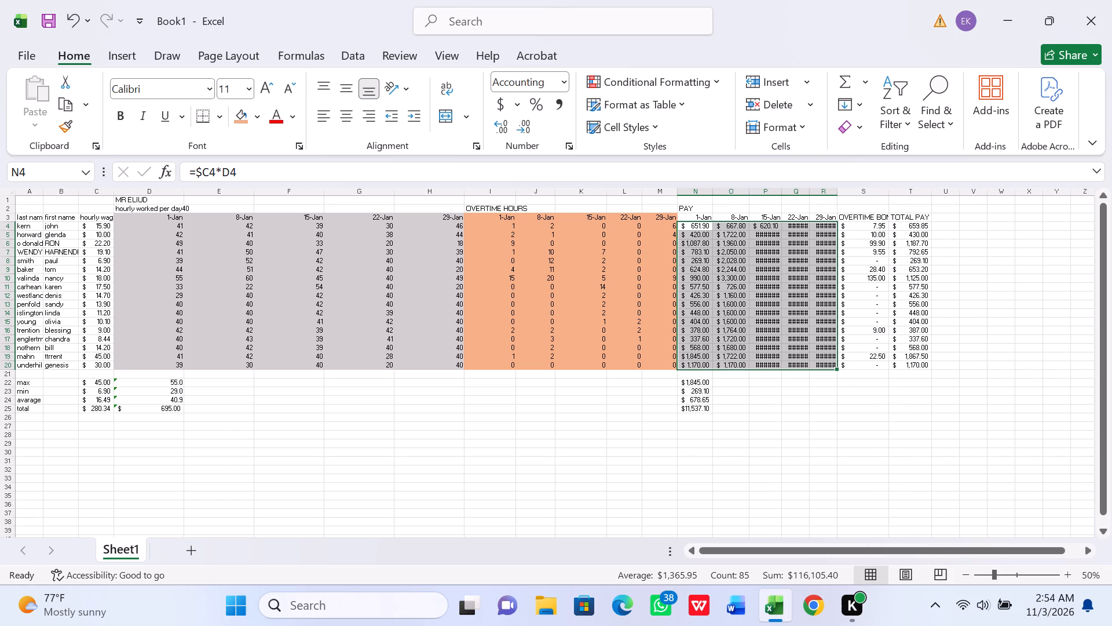
double_click(748, 195)
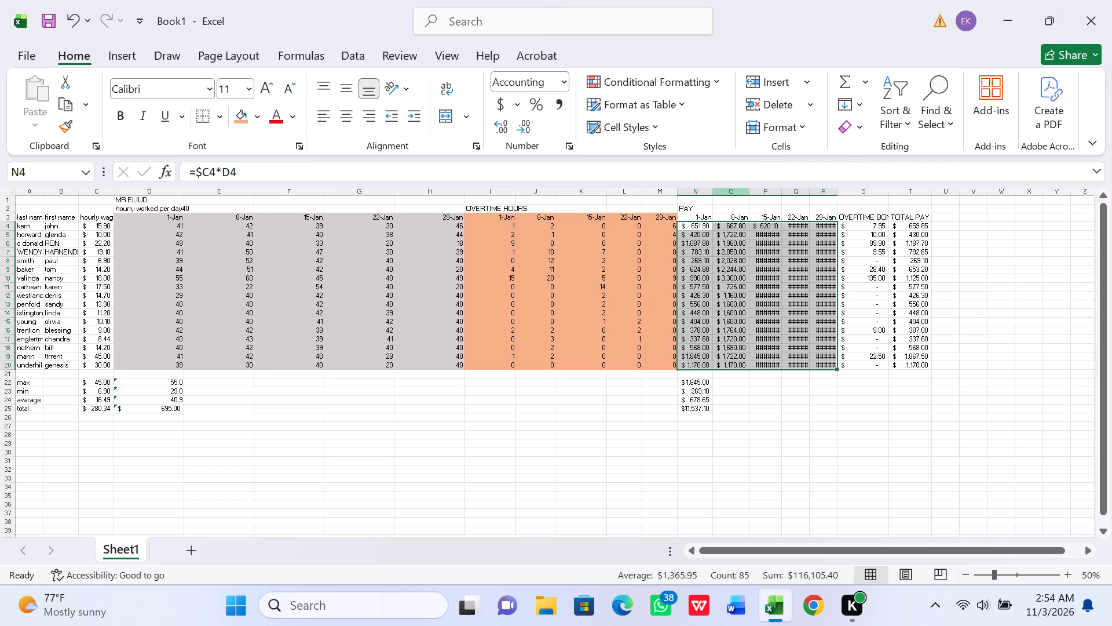
double_click(782, 196)
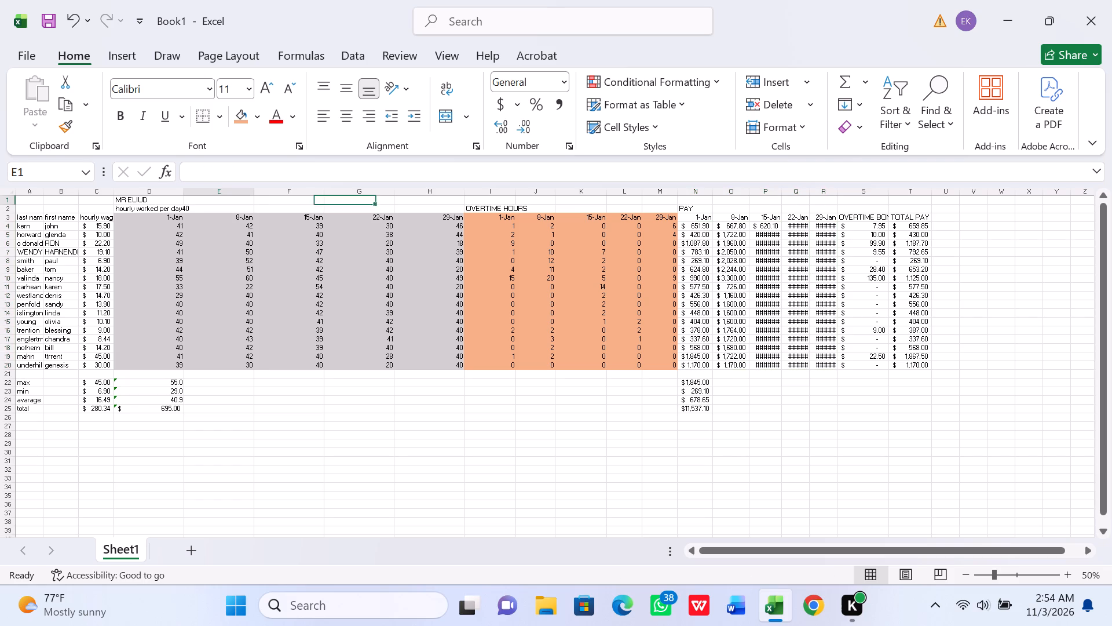
double_click(782, 201)
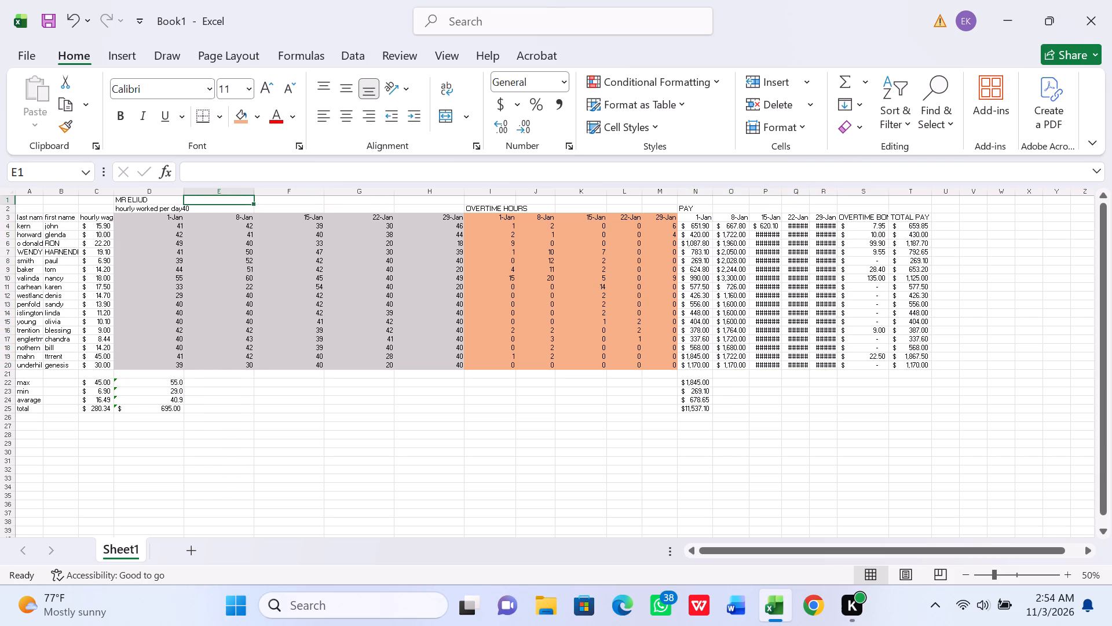
double_click(782, 190)
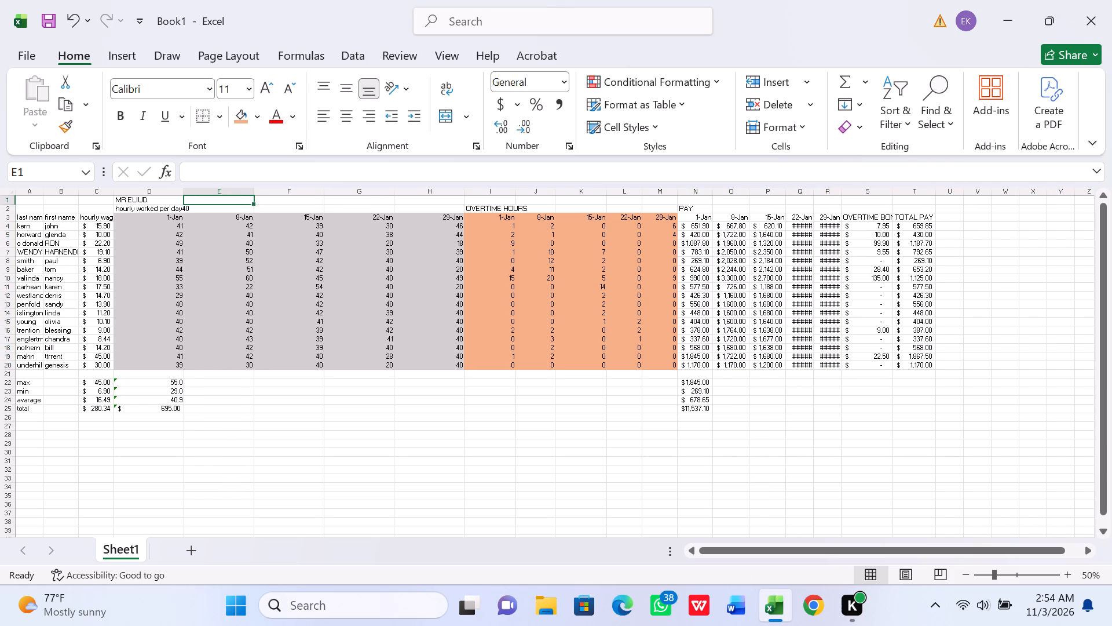
double_click(814, 189)
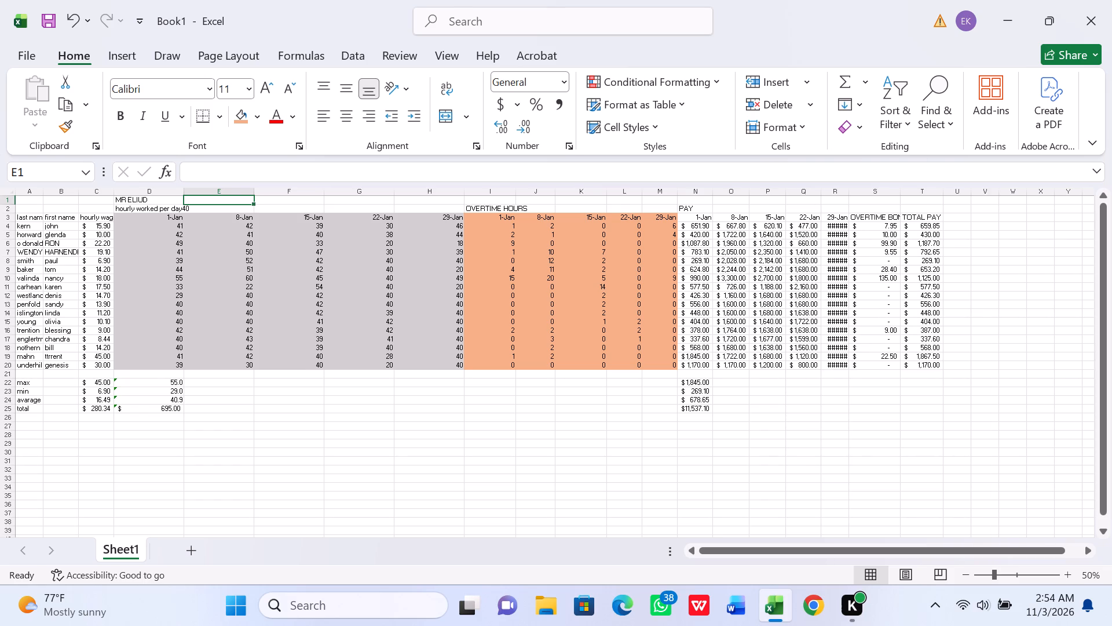
double_click(850, 192)
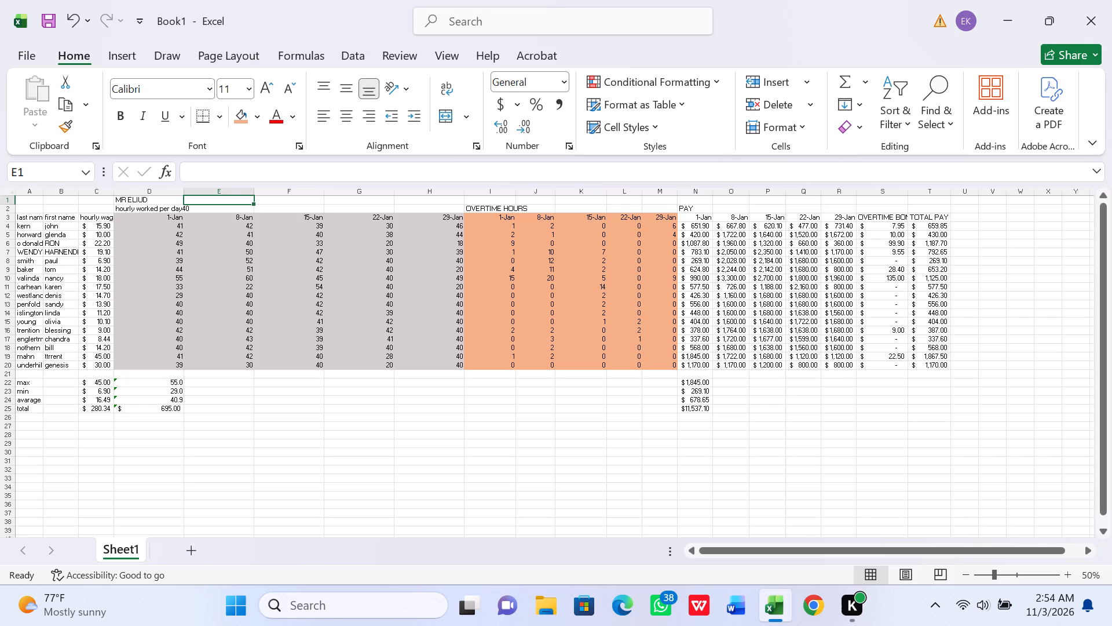
Shade the weekly pay block N3:R20 with a green fill color.
left_click_drag(691, 218, 846, 359)
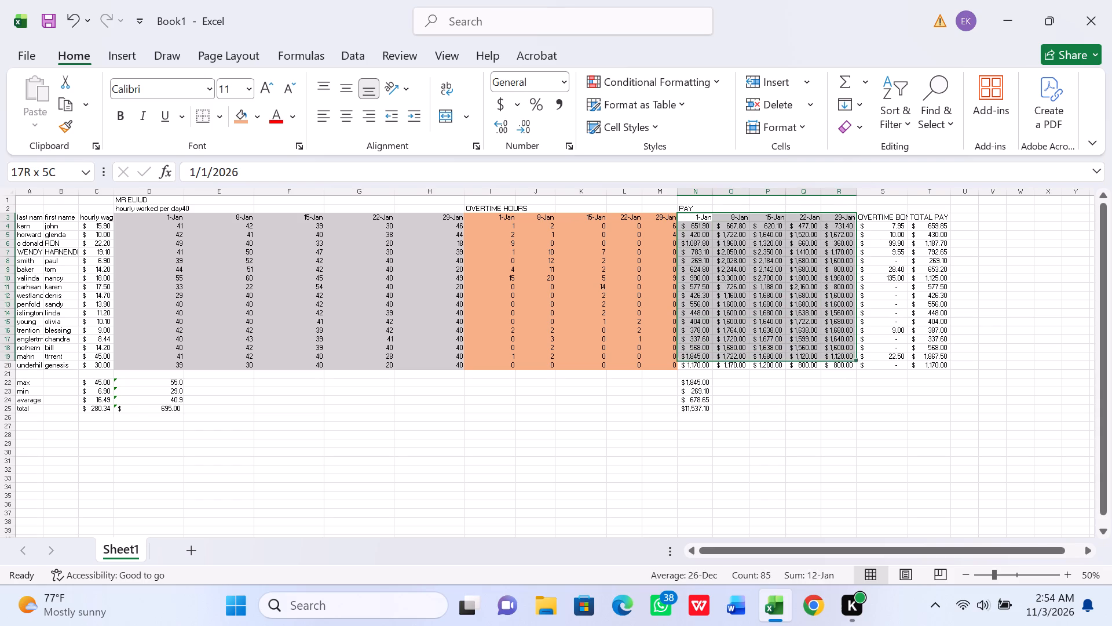
left_click_drag(846, 359, 846, 364)
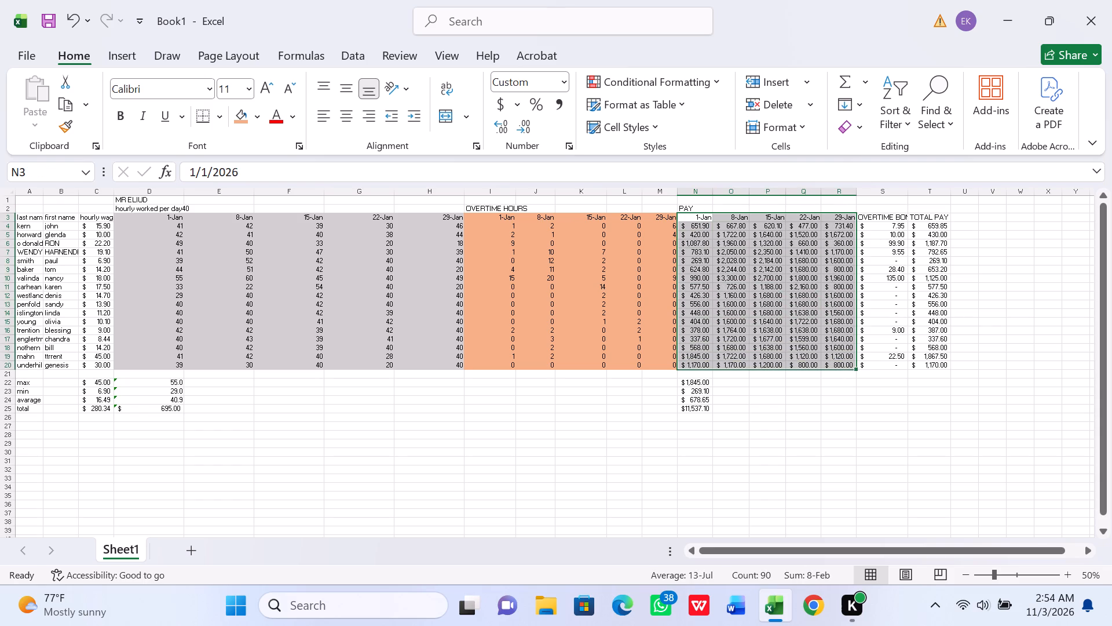
left_click(258, 112)
left_click(463, 202)
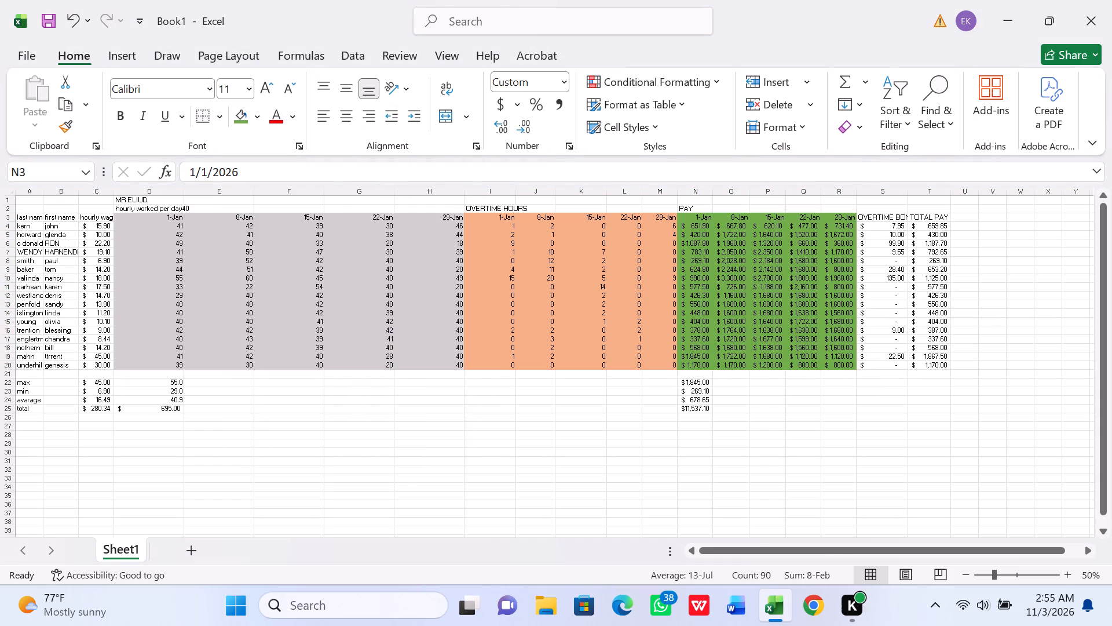
left_click(748, 408)
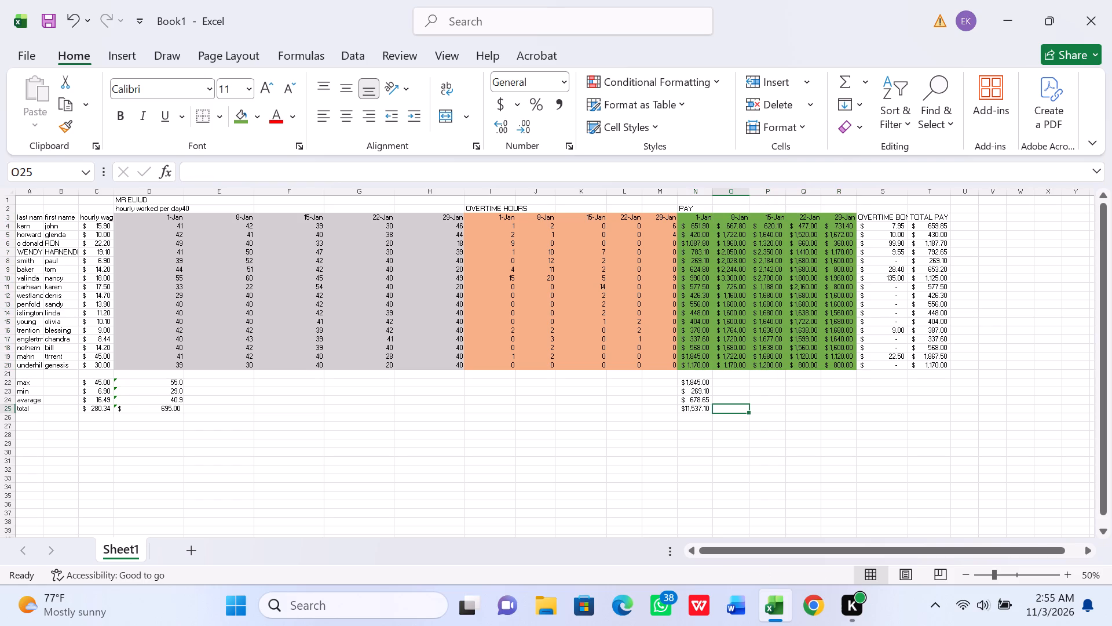
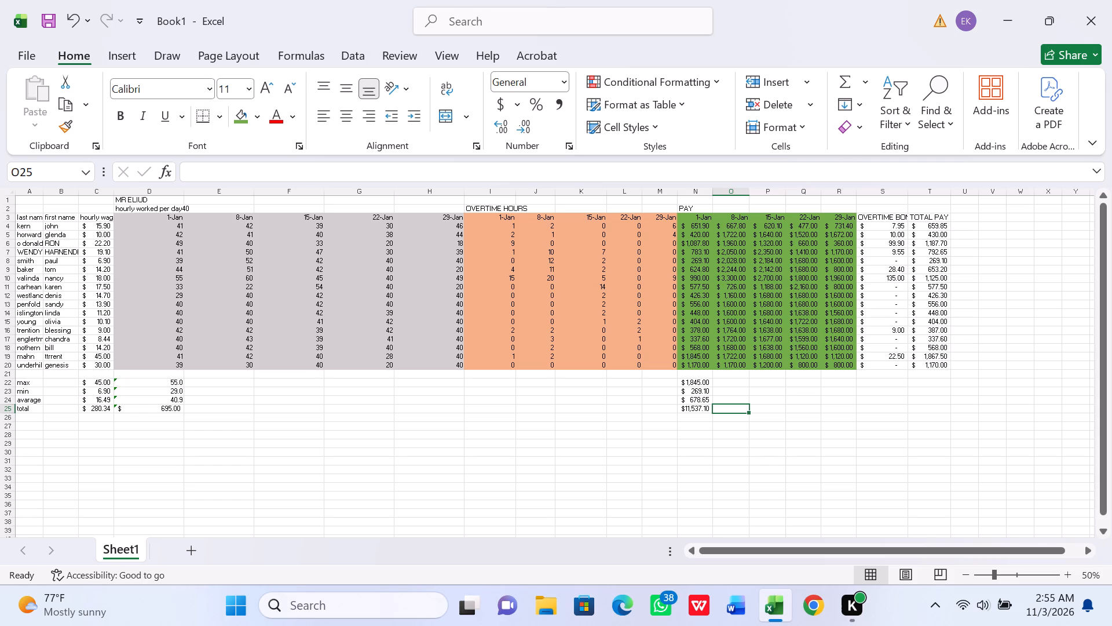
Save the workbook as Book1 in the eliud folder on the Desktop, replacing the existing file.
left_click(24, 59)
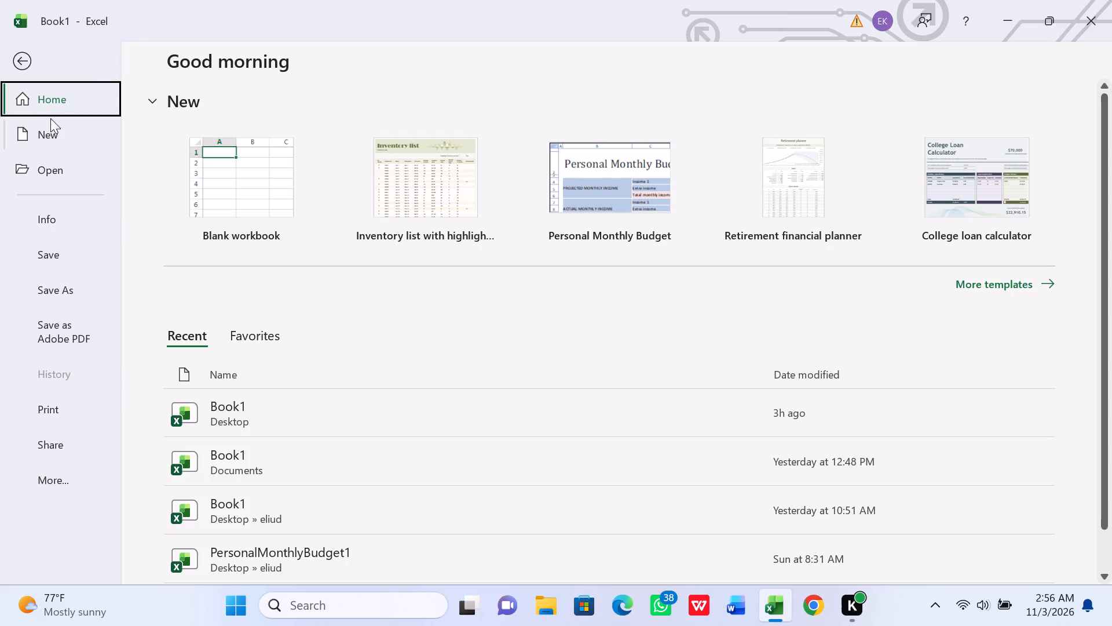
left_click(61, 288)
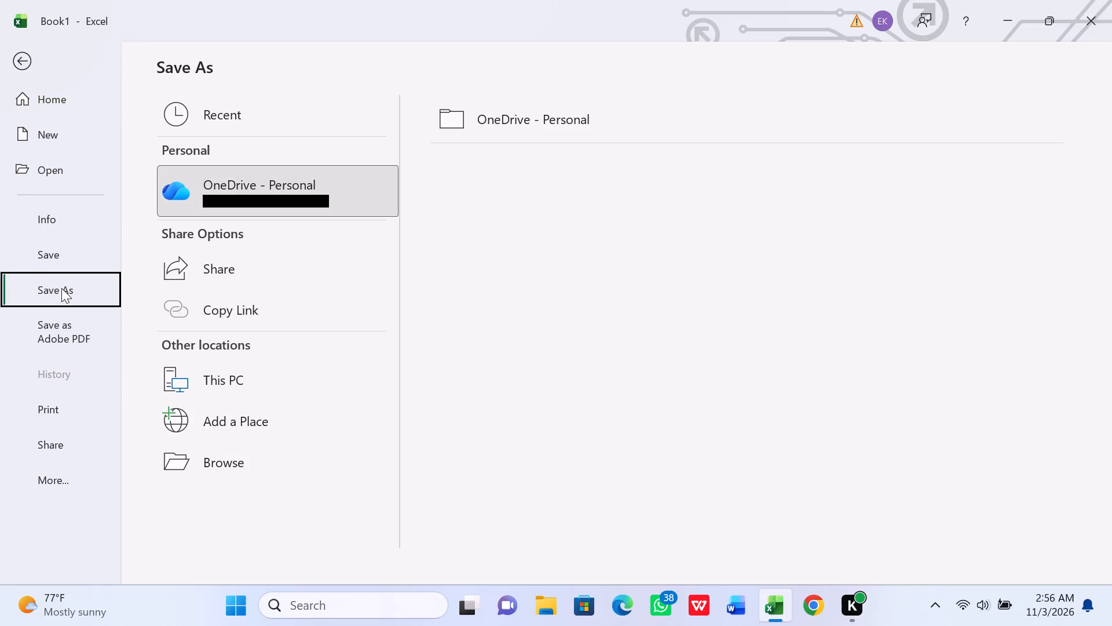
left_click(234, 391)
left_click(536, 299)
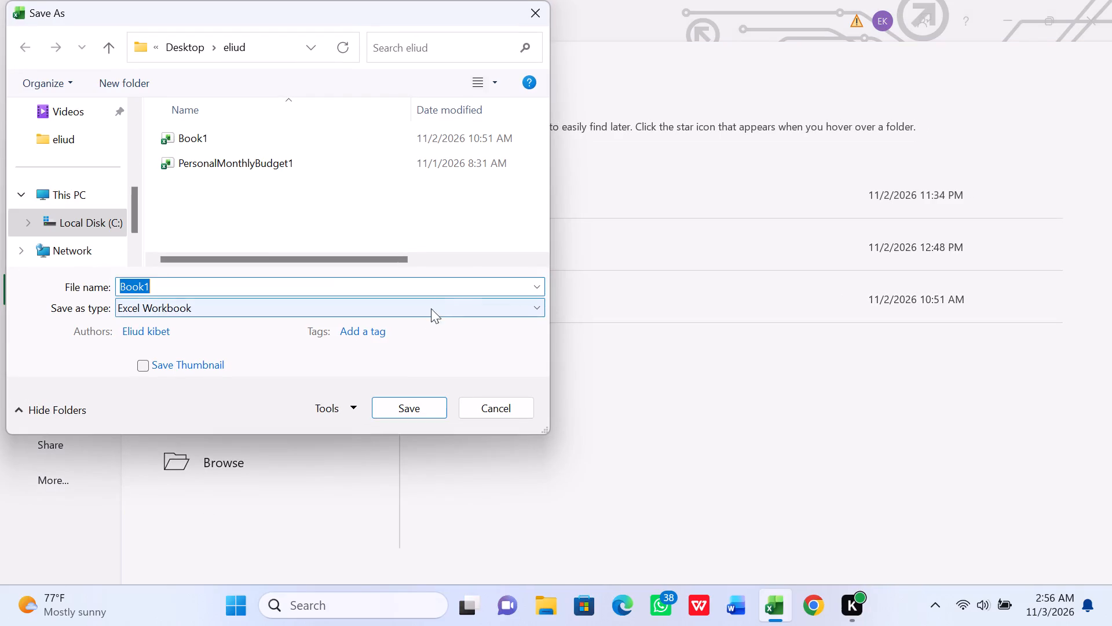
left_click(405, 413)
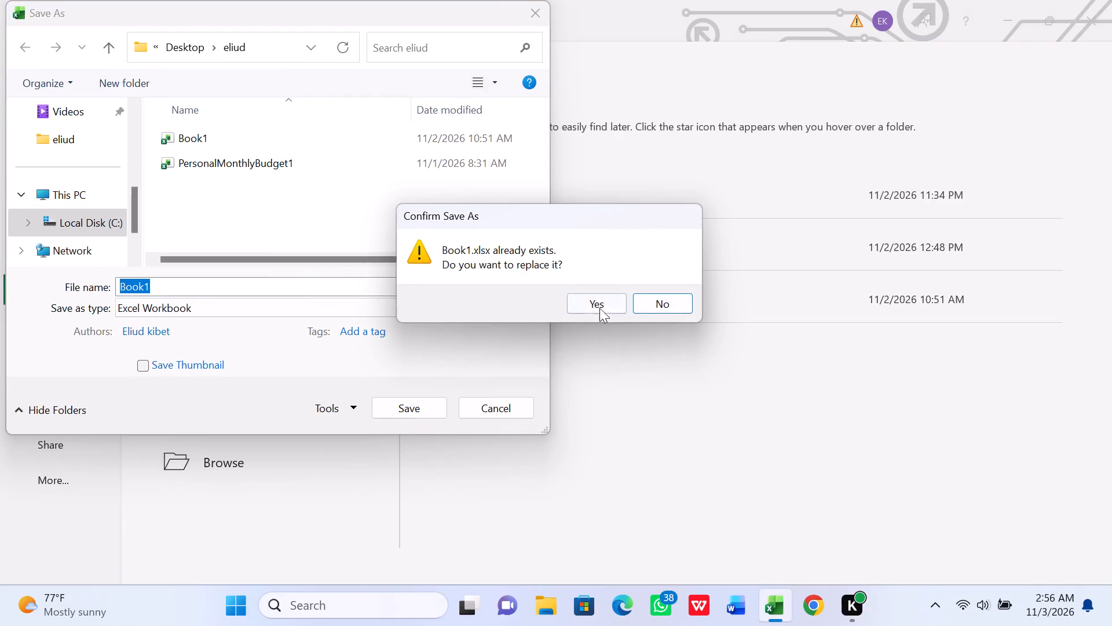
left_click(607, 306)
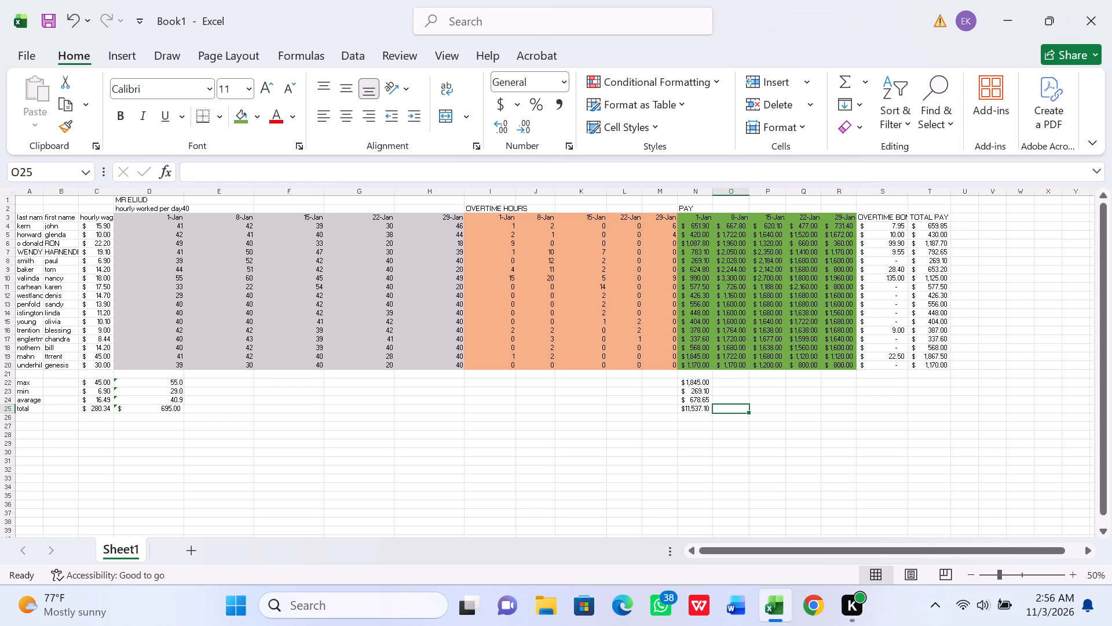